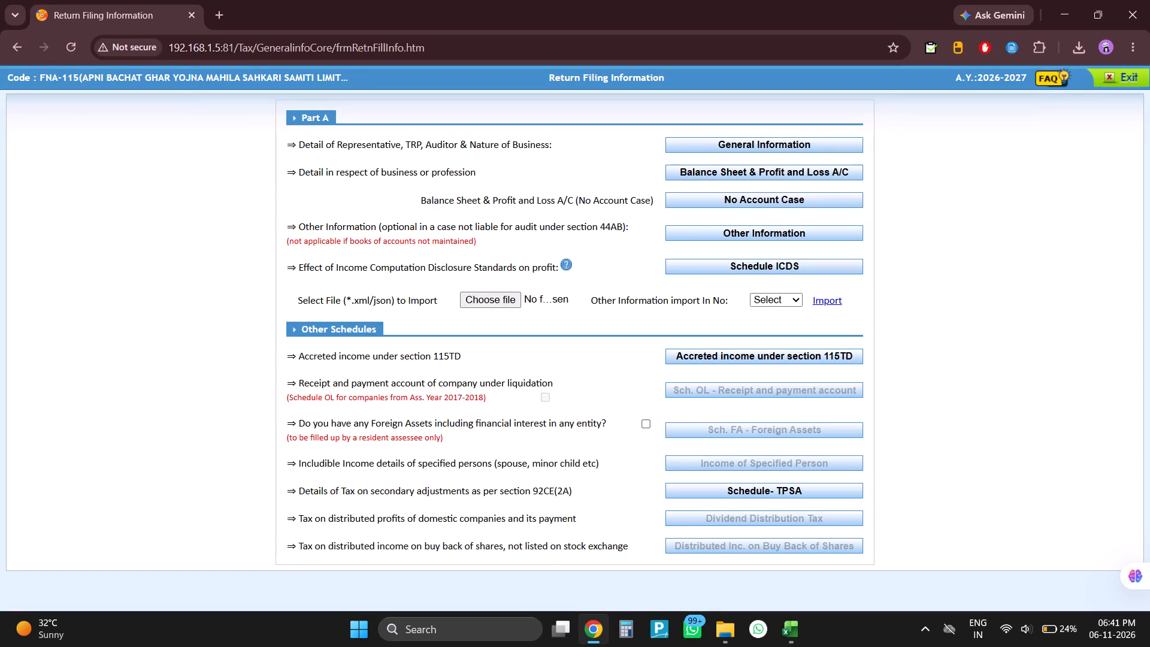
Open the Balance Sheet & Profit and Loss A/C details of the return.
left_click(776, 174)
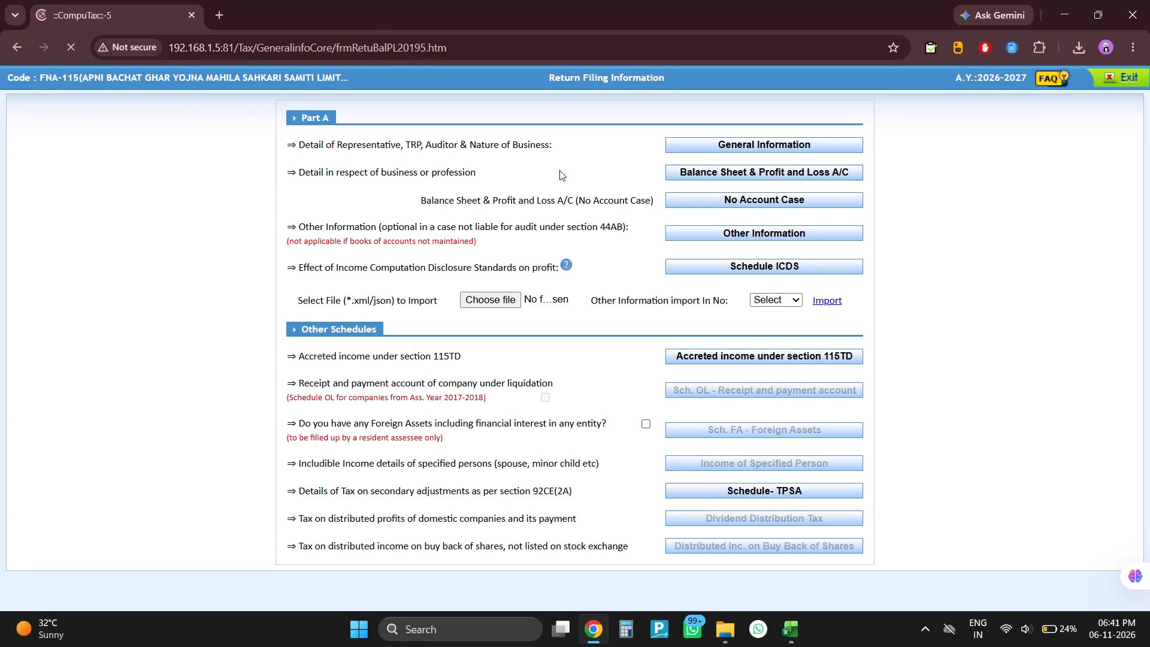
Switch to Excel and close the FINAL BS 25-26 workbook.
key("alt+Tab")
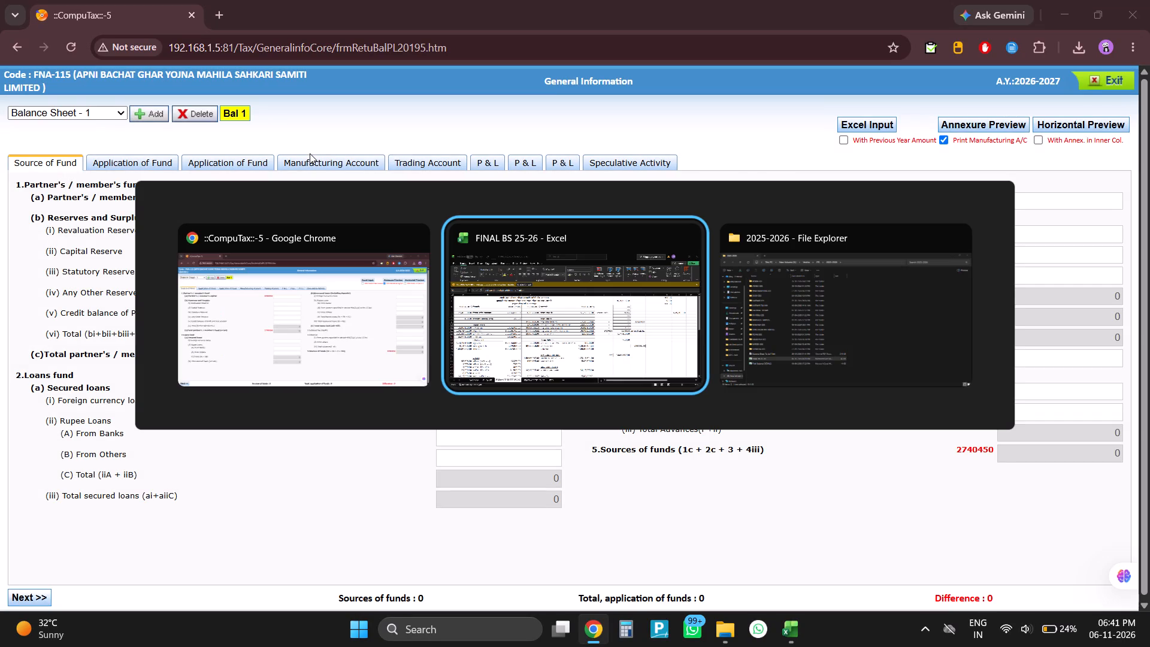
key("alt+Tab")
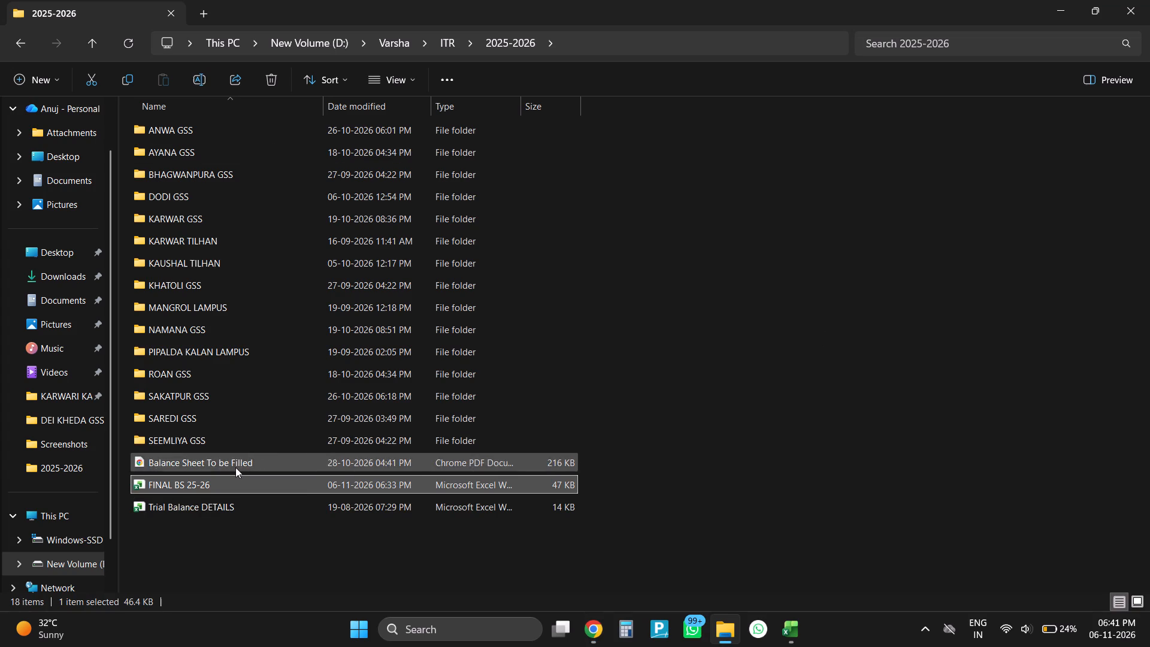
key("alt+Tab")
key("alt+Tab")
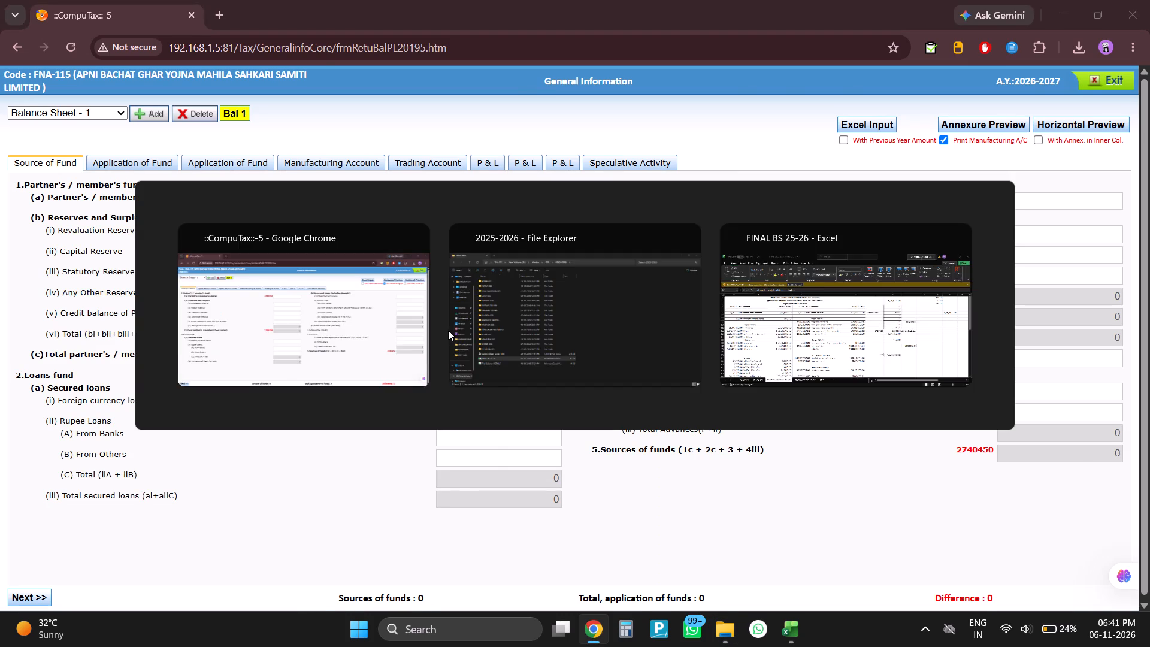
key("alt+Tab")
left_click(1149, 0)
In File Explorer, create a folder named APNI GHAR BACHAT YOJANA inside the 2025-2026 folder.
key("alt+Tab")
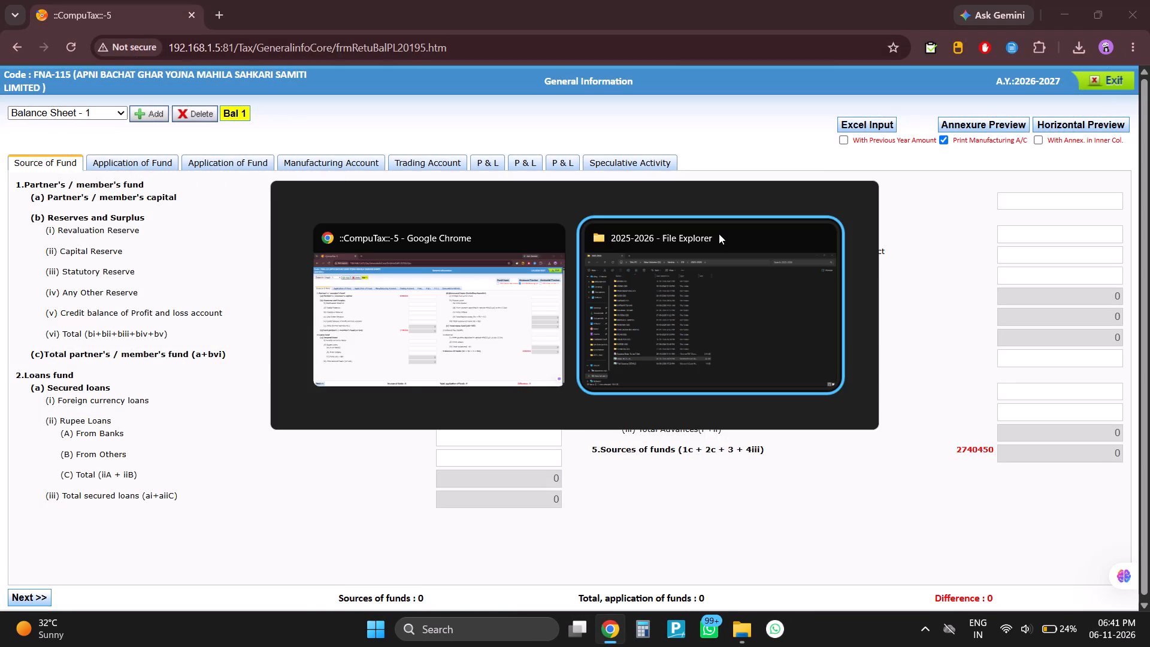
key("ctrl+shift+n")
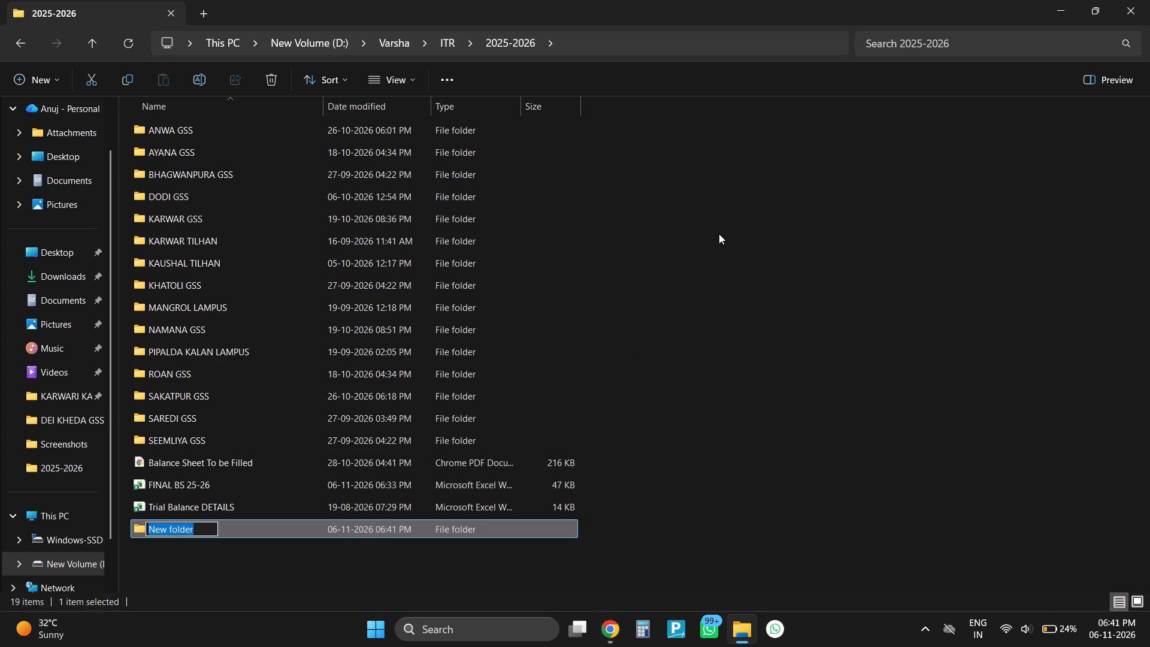
type("AO")
key("BackSpace")
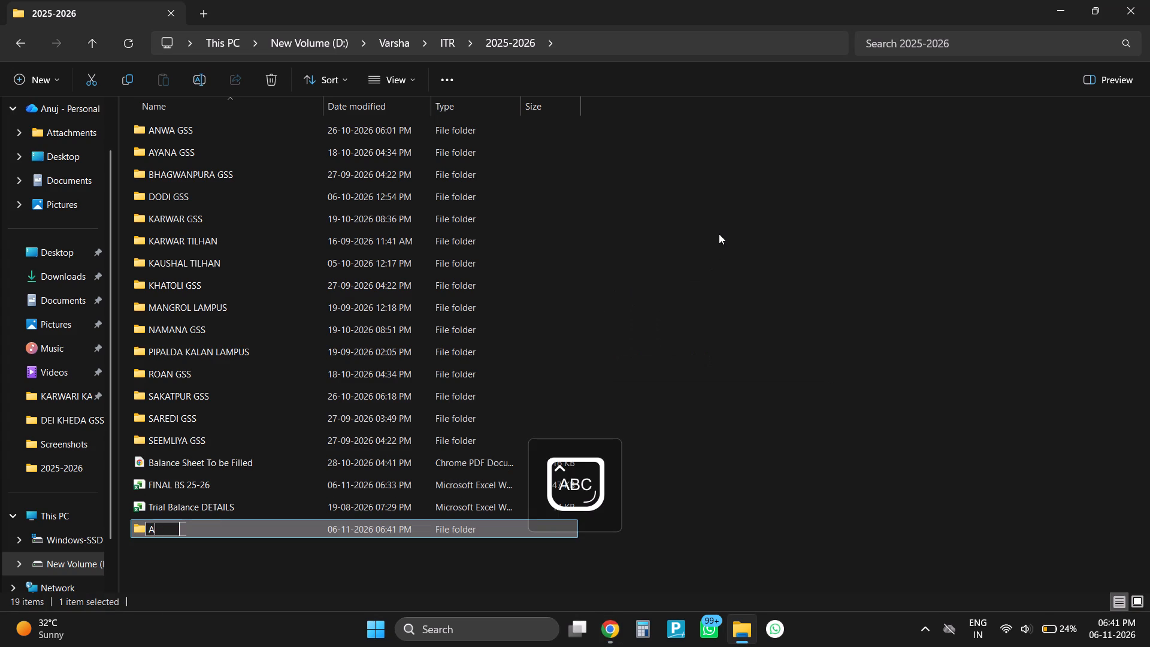
type("PNI GJHA")
key("BackSpace")
key("BackSpace")
key("BackSpace")
type("HAR BACHAT")
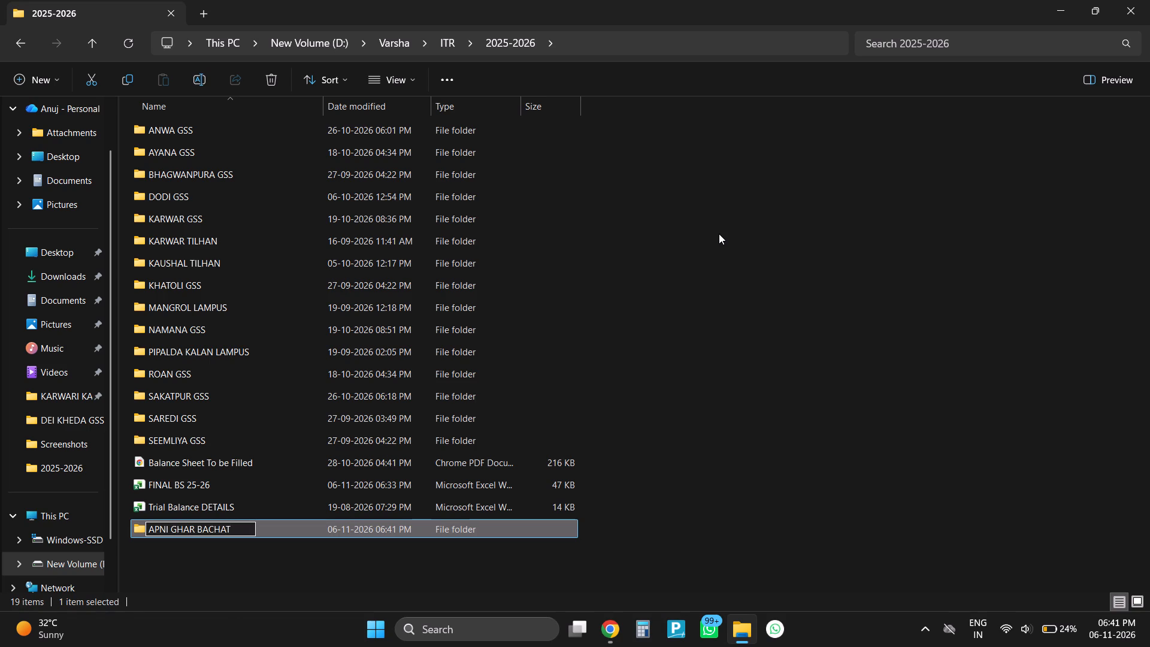
key("space")
type("YOJANA")
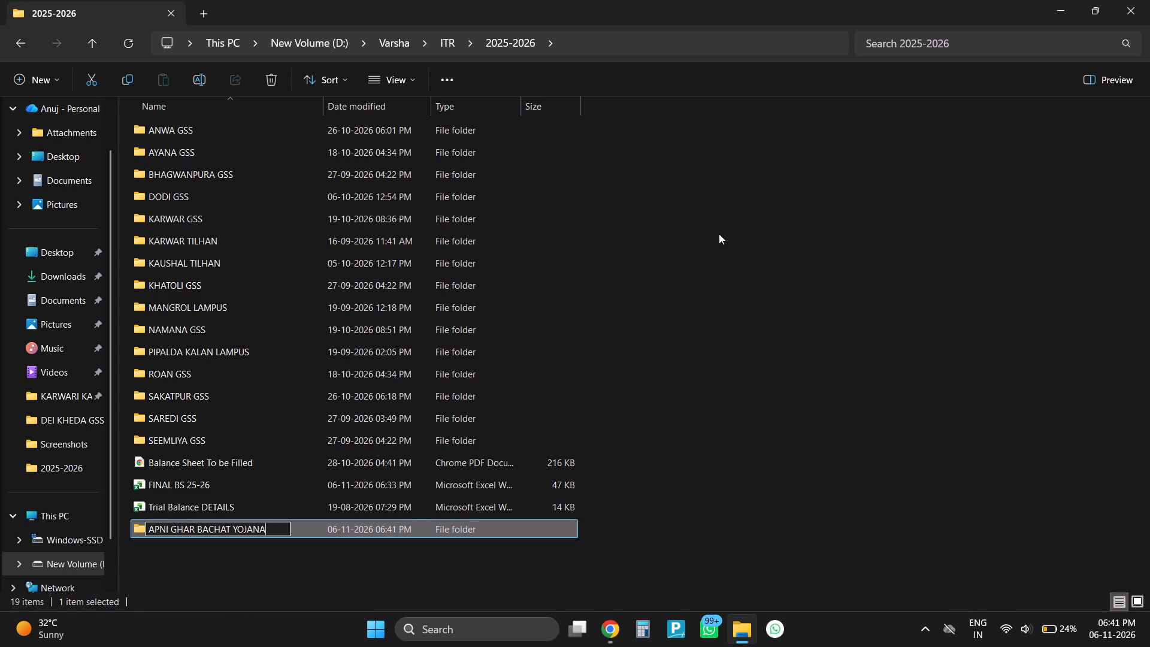
key("Return")
Move the FINAL BS 25-26 workbook into the APNI GHAR BACHAT YOJANA folder and return to the 2025-2026 folder.
key("Up")
key("Up")
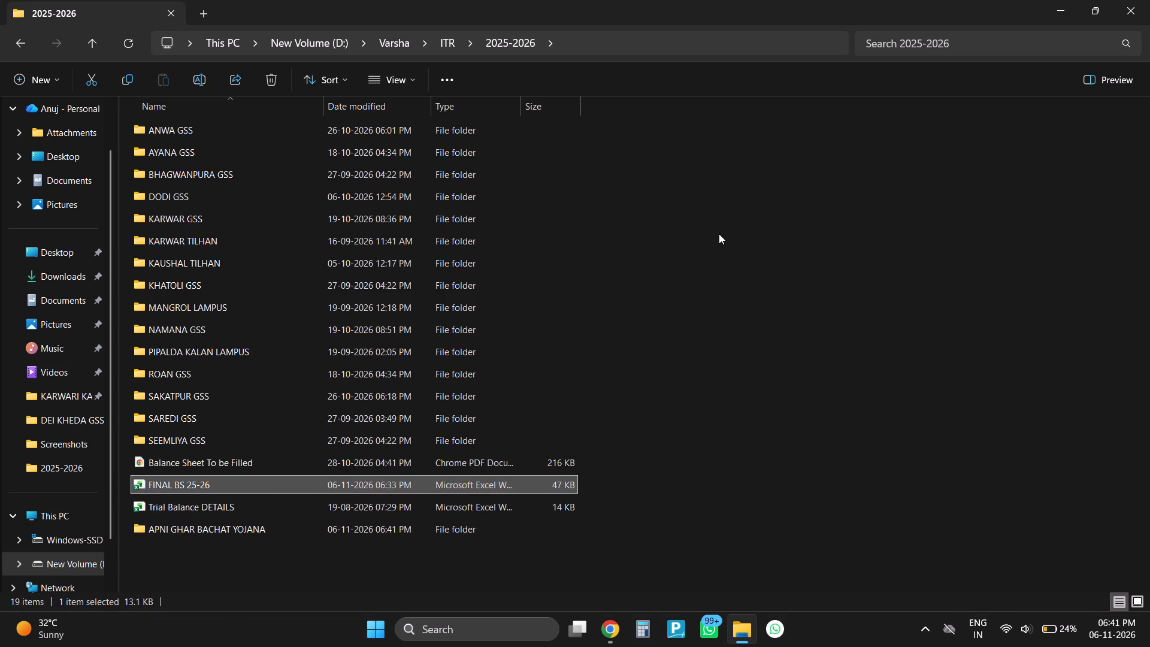
key("ctrl+x")
key("Down")
key("Down")
key("Return")
key("ctrl+v")
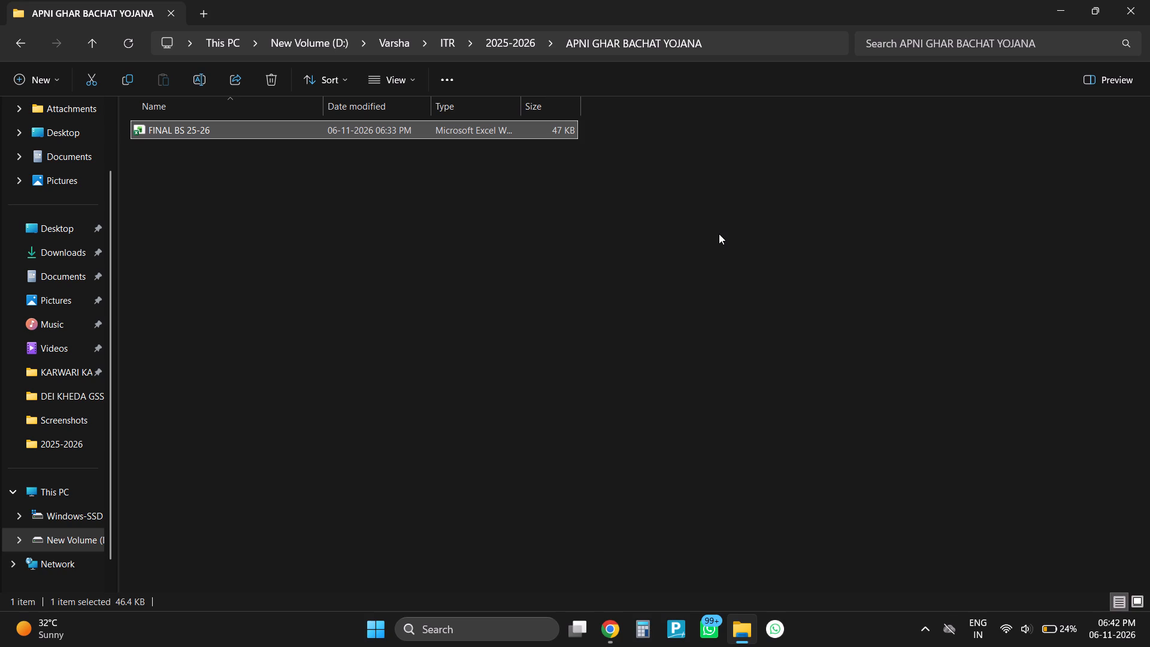
key("BackSpace")
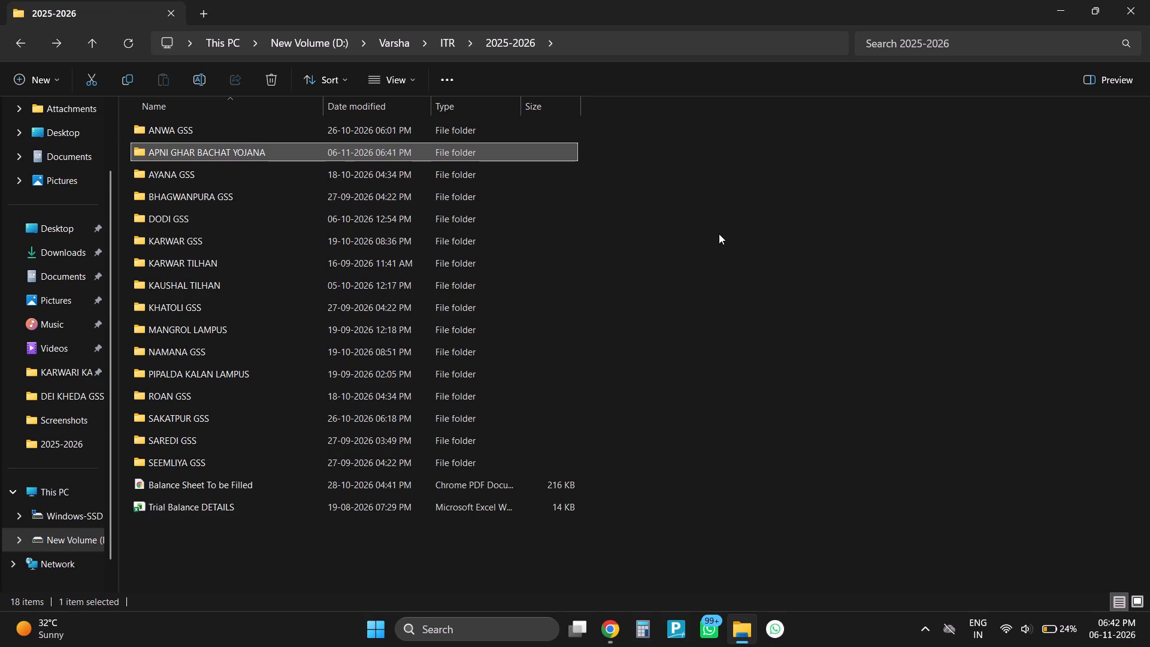
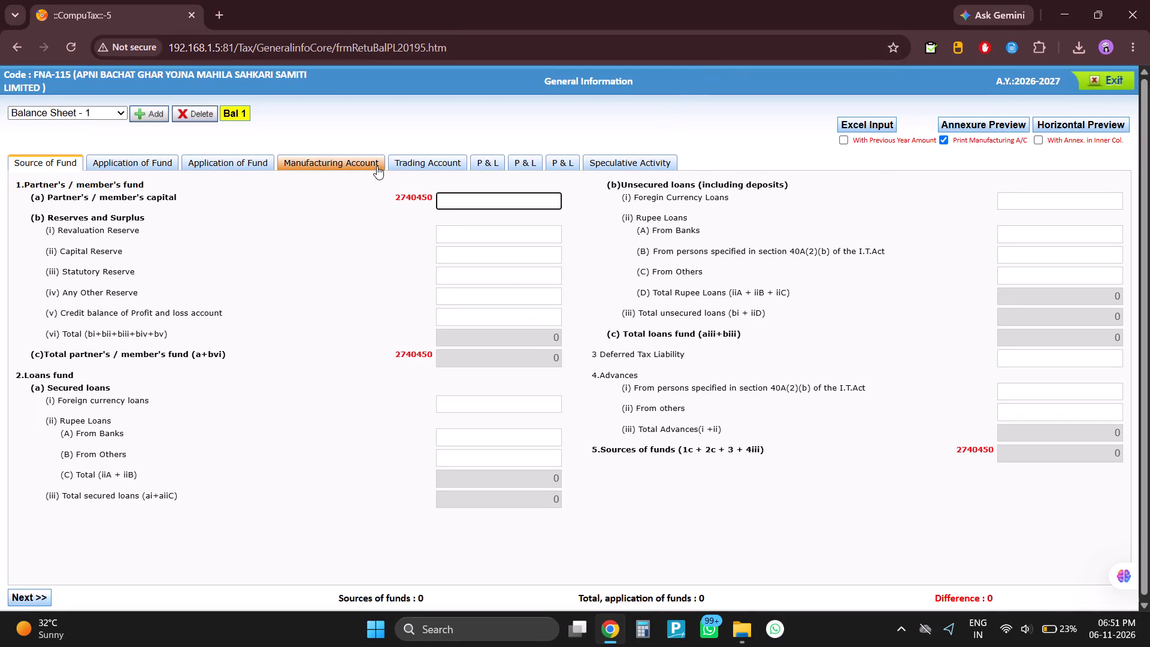
Switch to File Explorer and open the FINAL BS 25-26 workbook from the APNI GHAR BACHAT YOJANA folder.
key("alt+Tab")
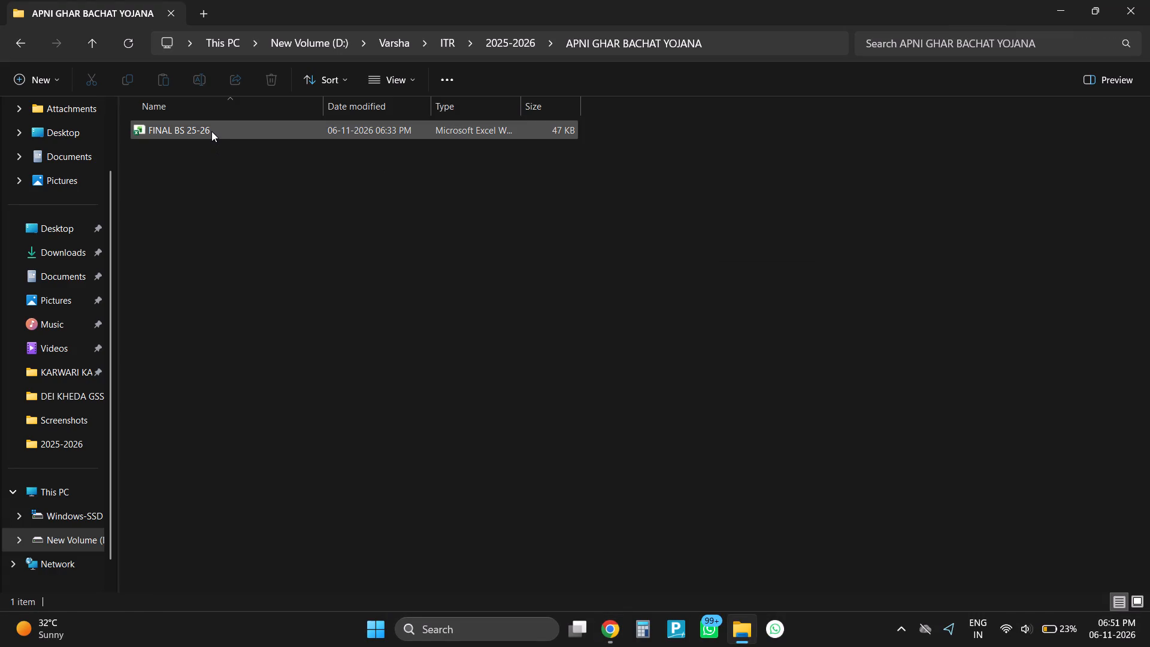
double_click(211, 131)
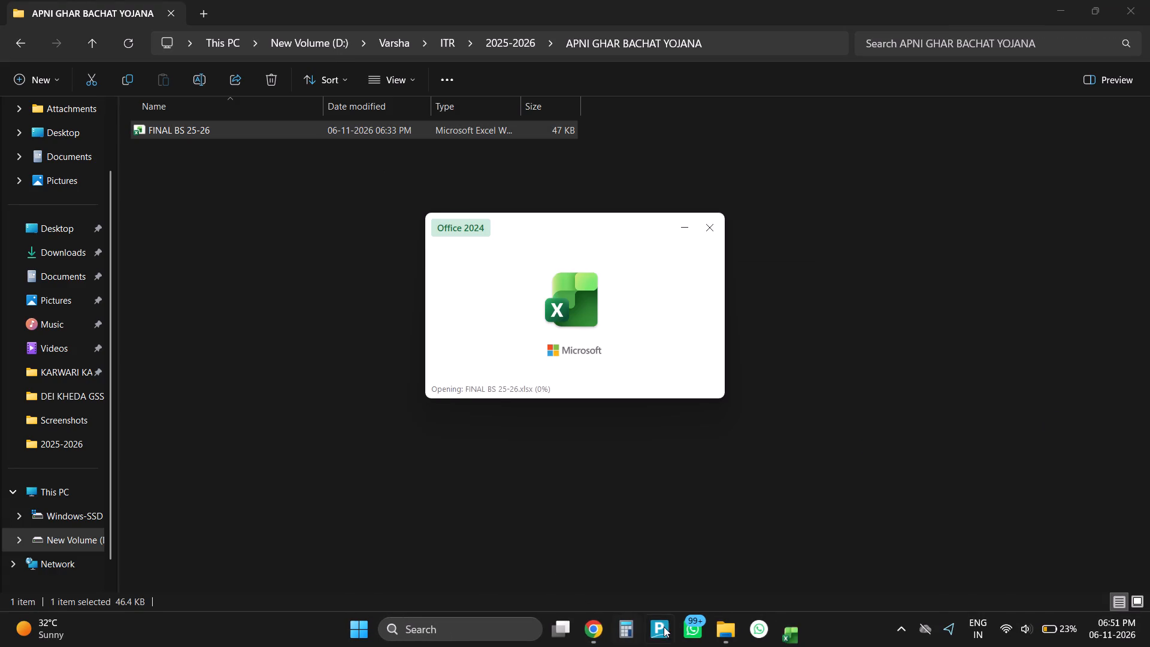
left_click(587, 65)
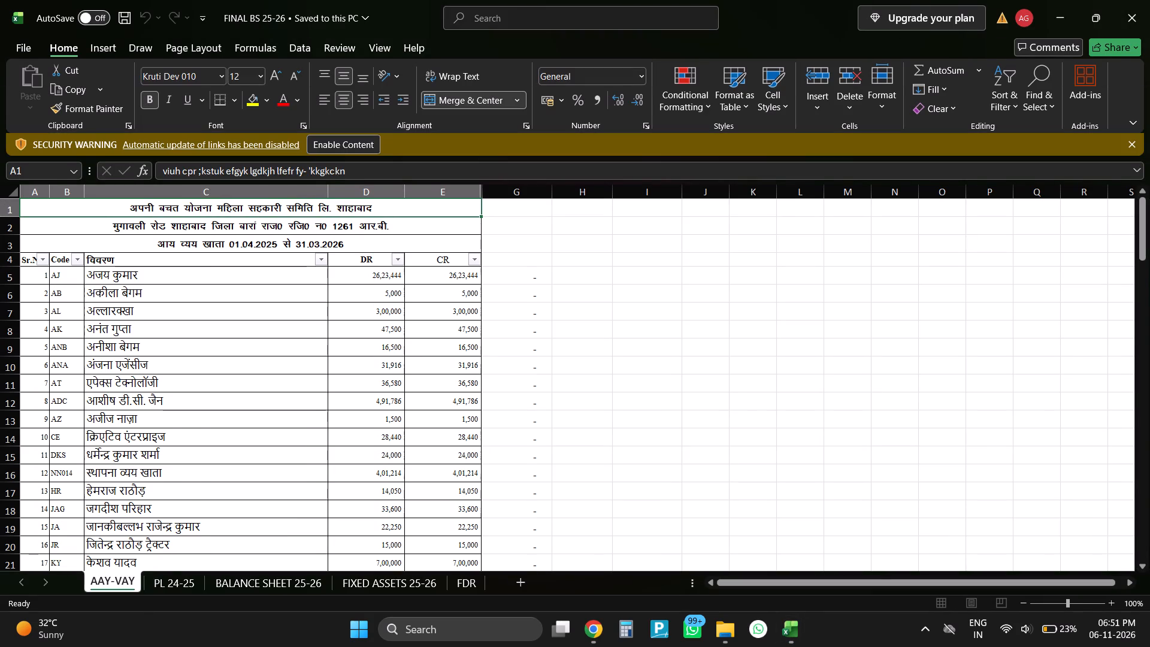
Look through the PL 24-25, FDR and FIXED ASSETS 25-26 sheets, ending on the BALANCE SHEET 25-26 sheet.
left_click(180, 589)
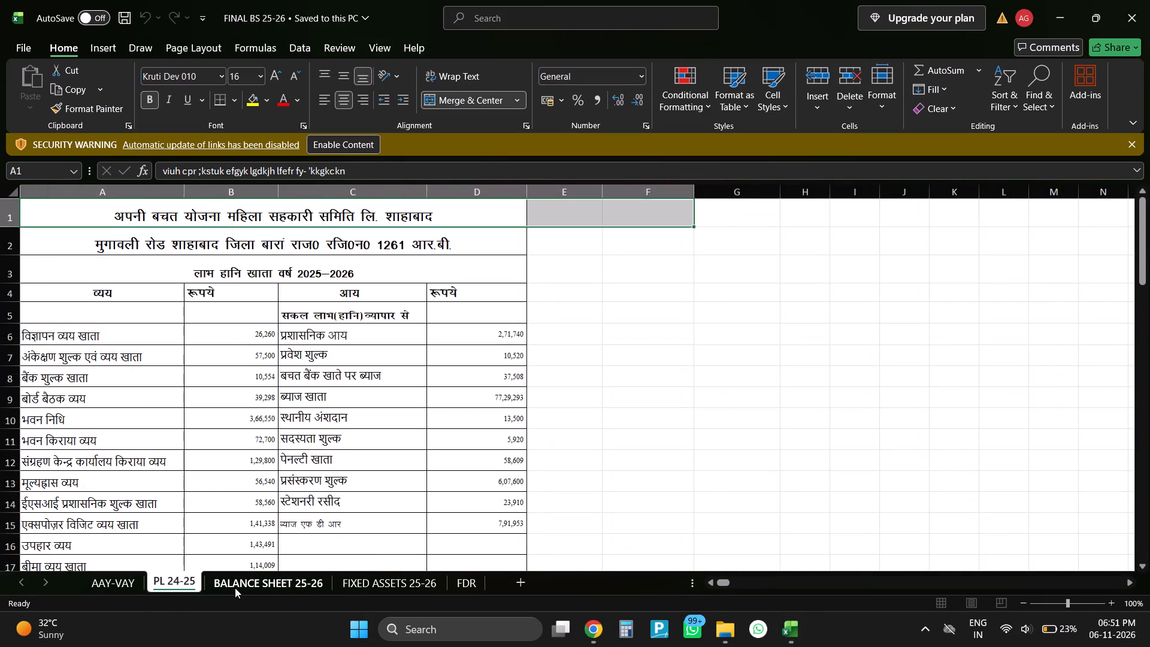
left_click(261, 588)
left_click(458, 581)
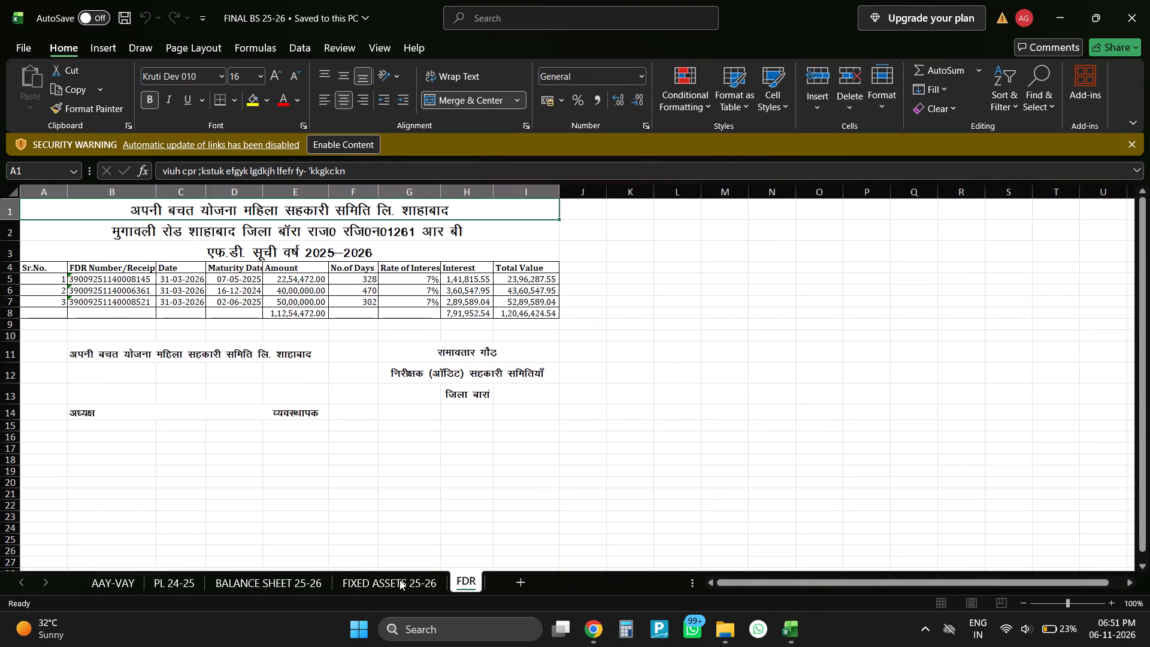
left_click(400, 580)
left_click(271, 581)
scroll(281, 566, "up", 4)
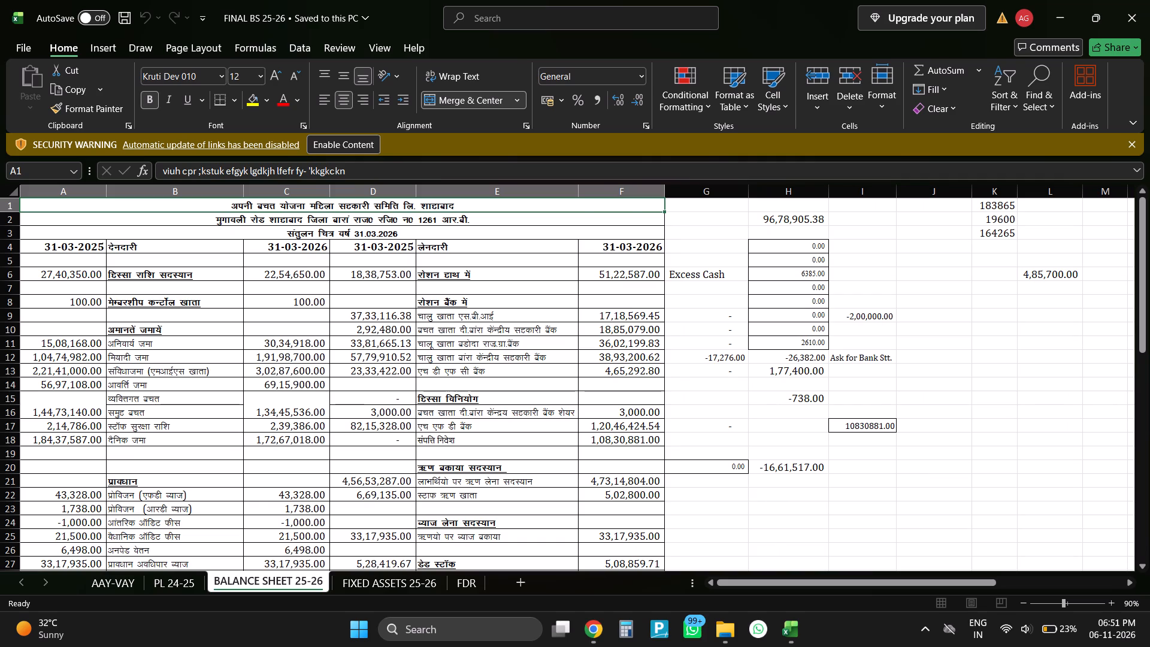
Copy the sum of the 31-03-2026 member share capital and membership control account amounts on the balance sheet.
left_click(278, 268)
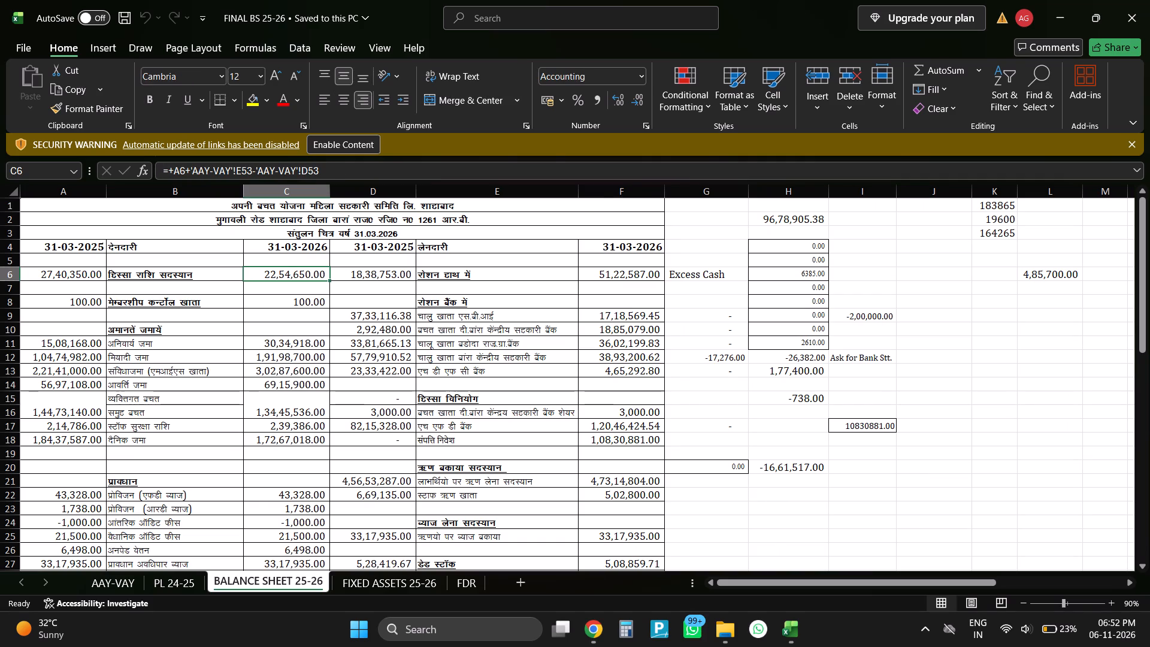
left_click_drag(295, 273, 289, 307)
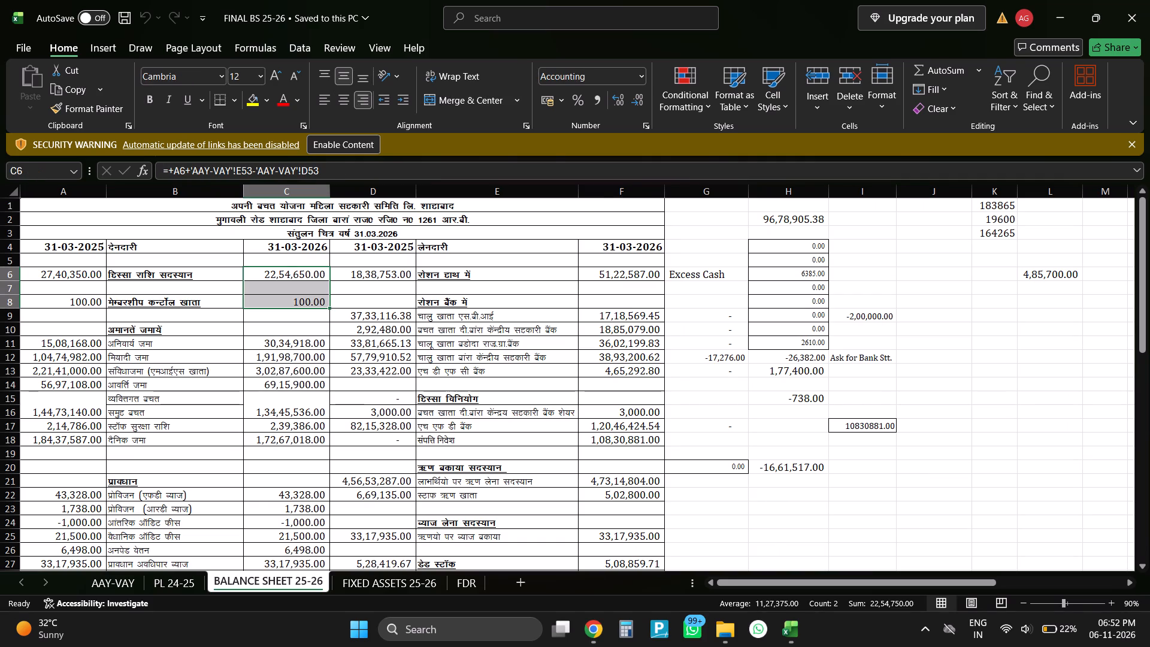
double_click(885, 603)
left_click(208, 324)
left_click(195, 301)
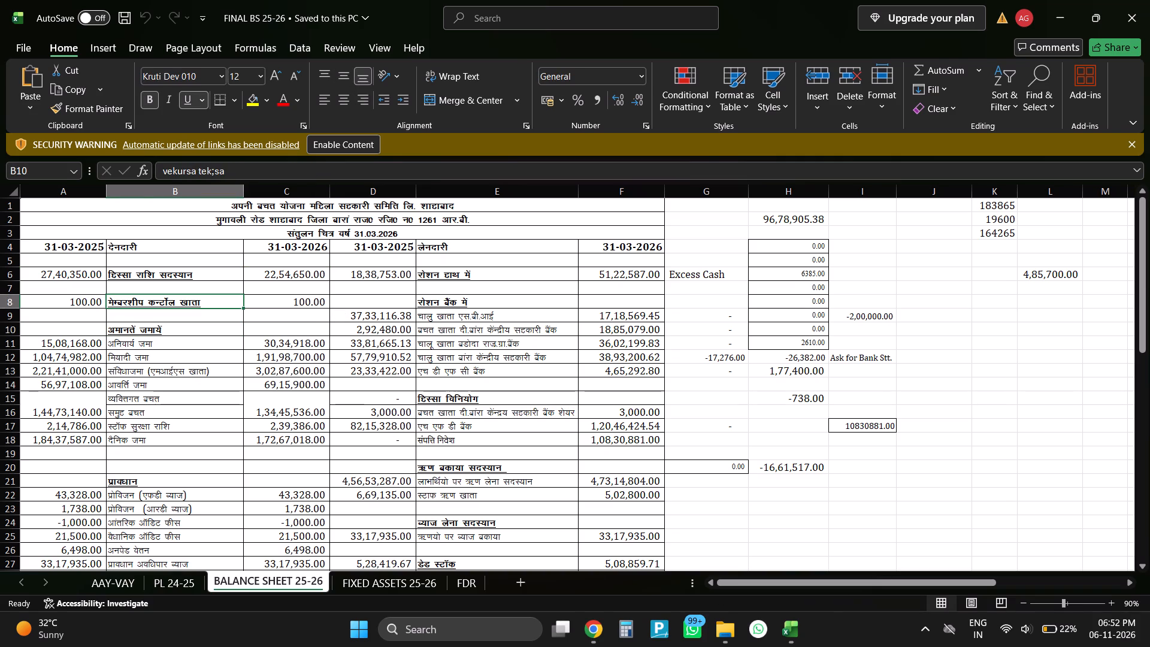
left_click(151, 333)
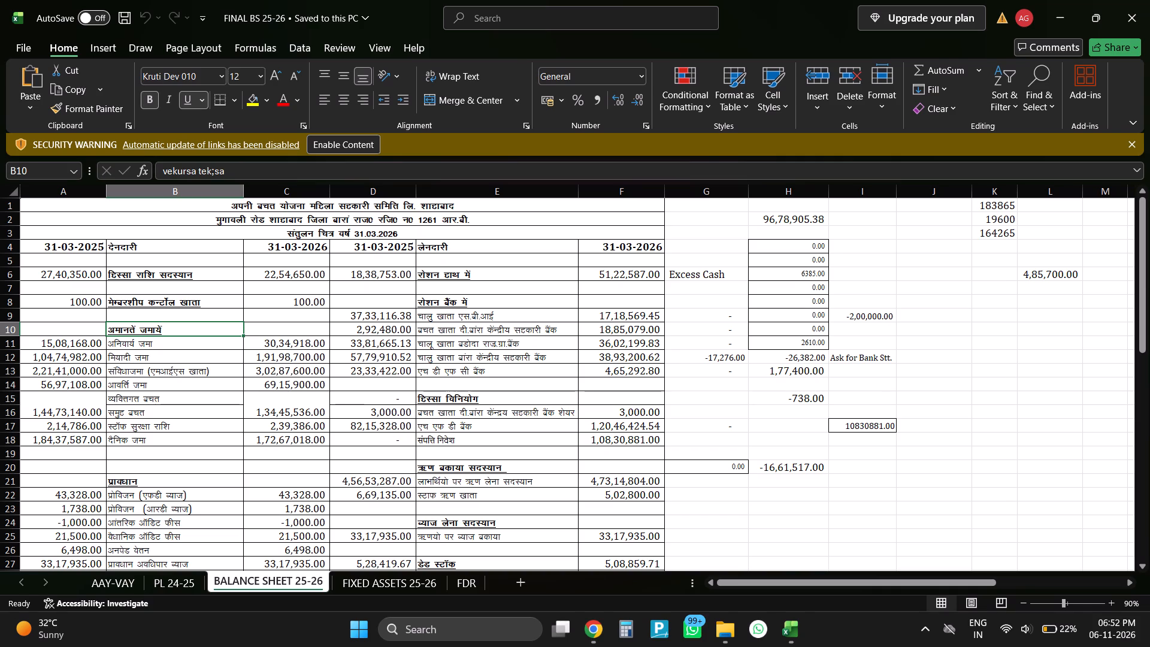
scroll(151, 310, "up", 1, "ctrl")
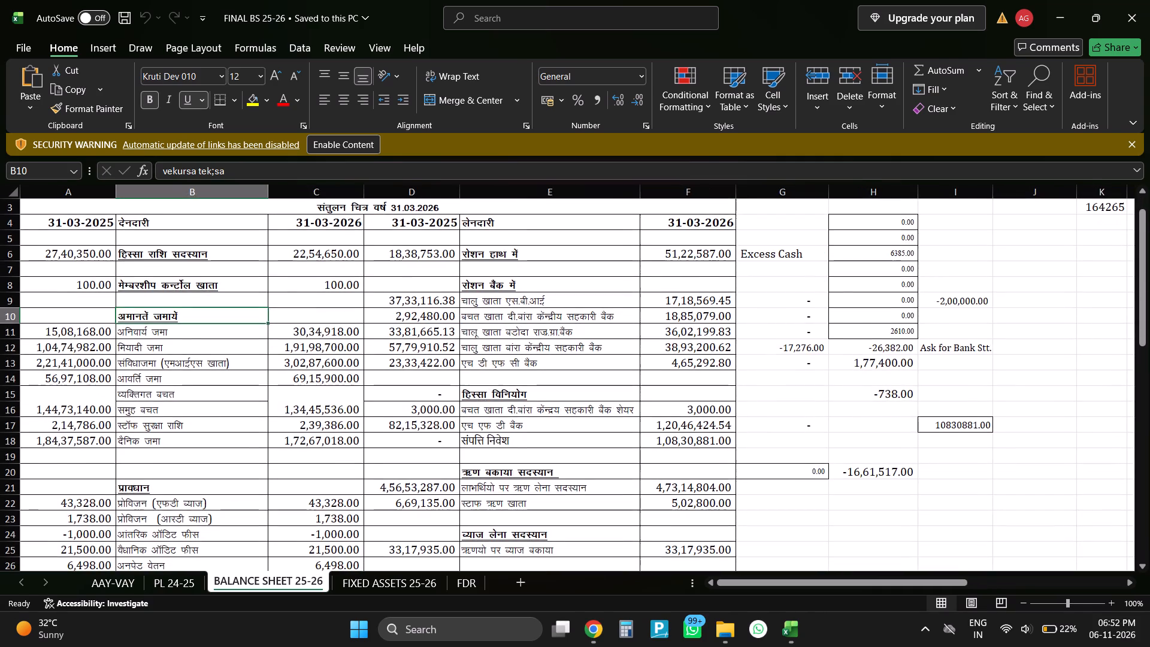
scroll(151, 310, "up", 1, "ctrl")
scroll(151, 310, "up", 8)
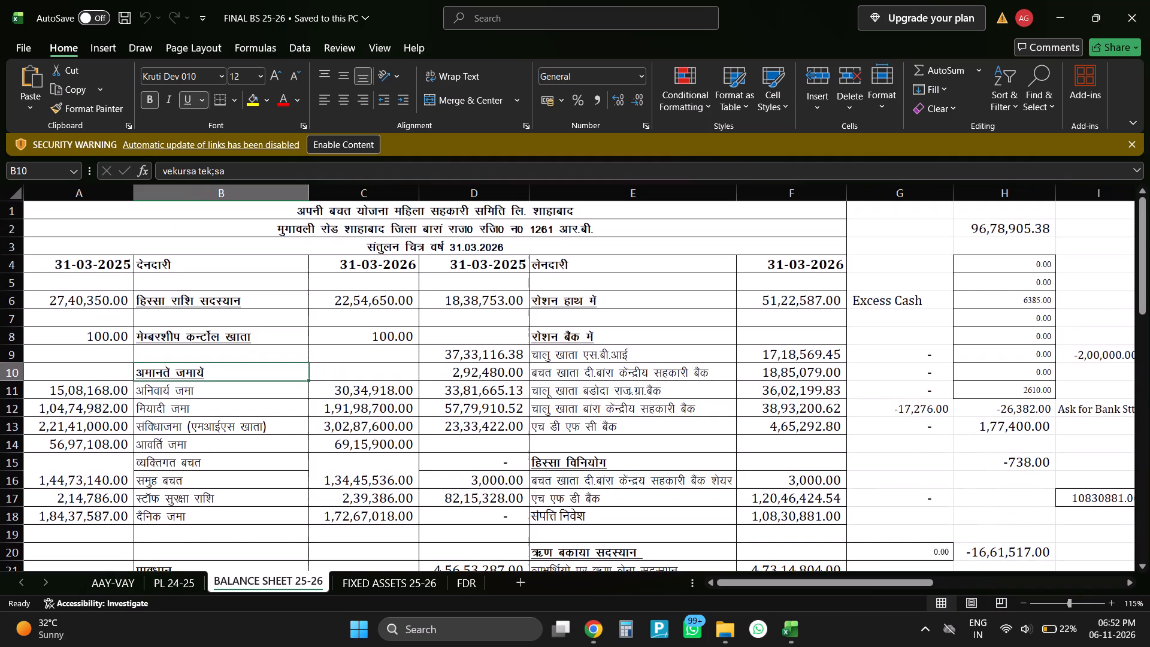
left_click(217, 341)
left_click(202, 306)
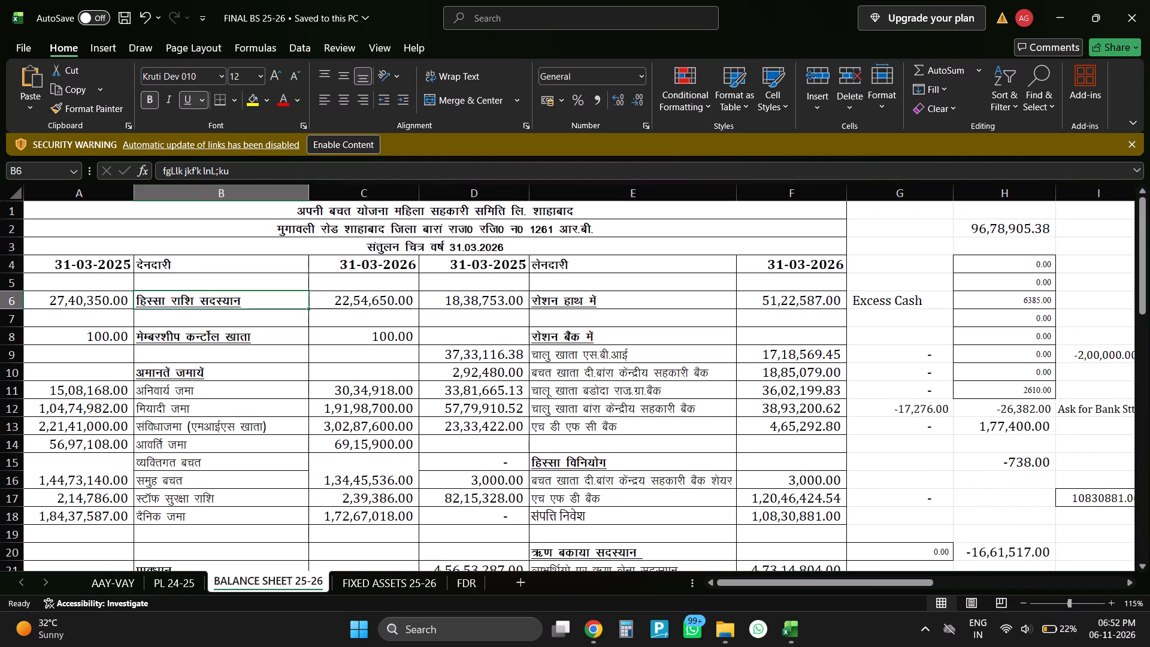
left_click(392, 303)
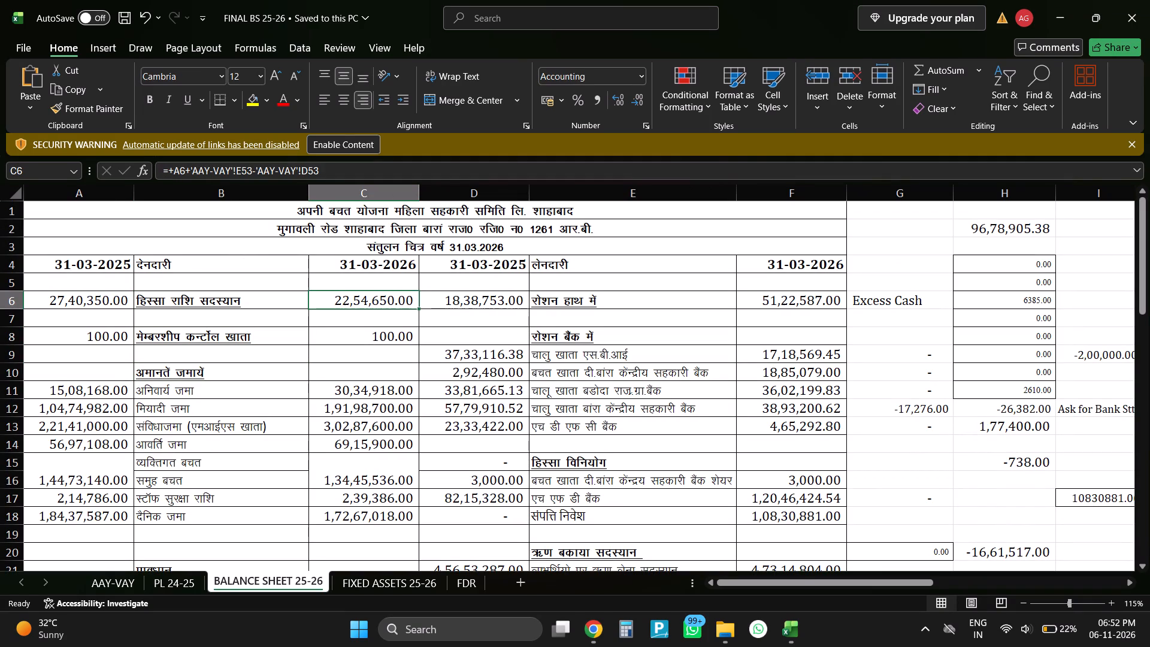
left_click_drag(386, 300, 396, 349)
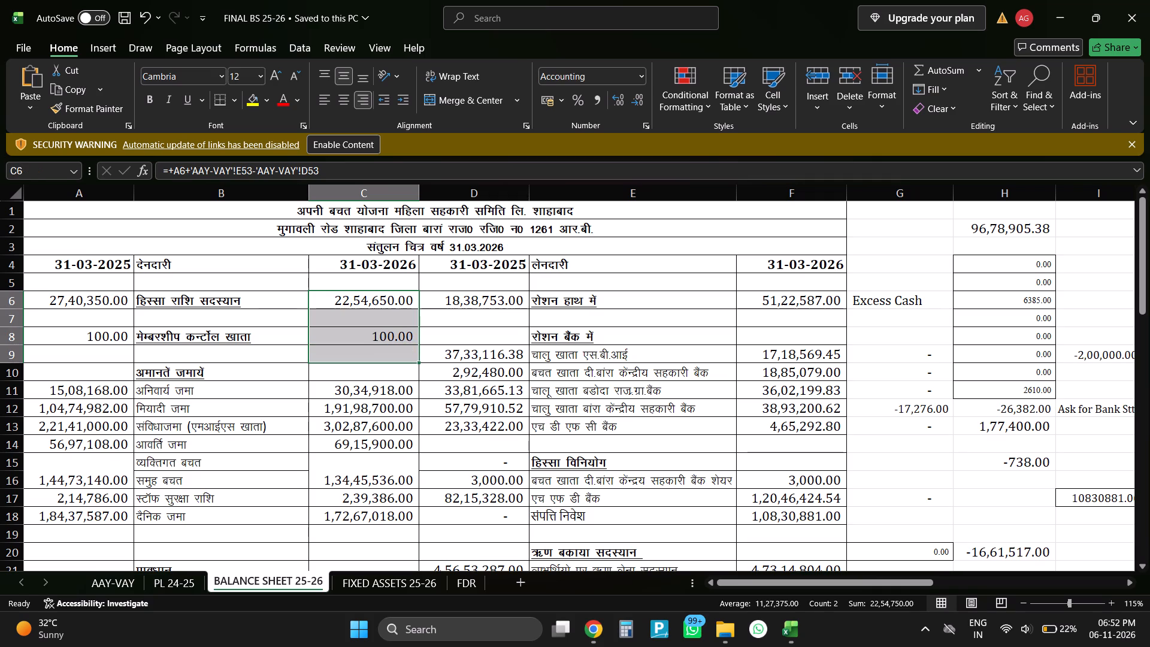
double_click(894, 601)
Switch to the return in Chrome and enter the copied sum, 2254750, as Partner's / member's capital.
key("alt+Tab")
key("alt+Tab")
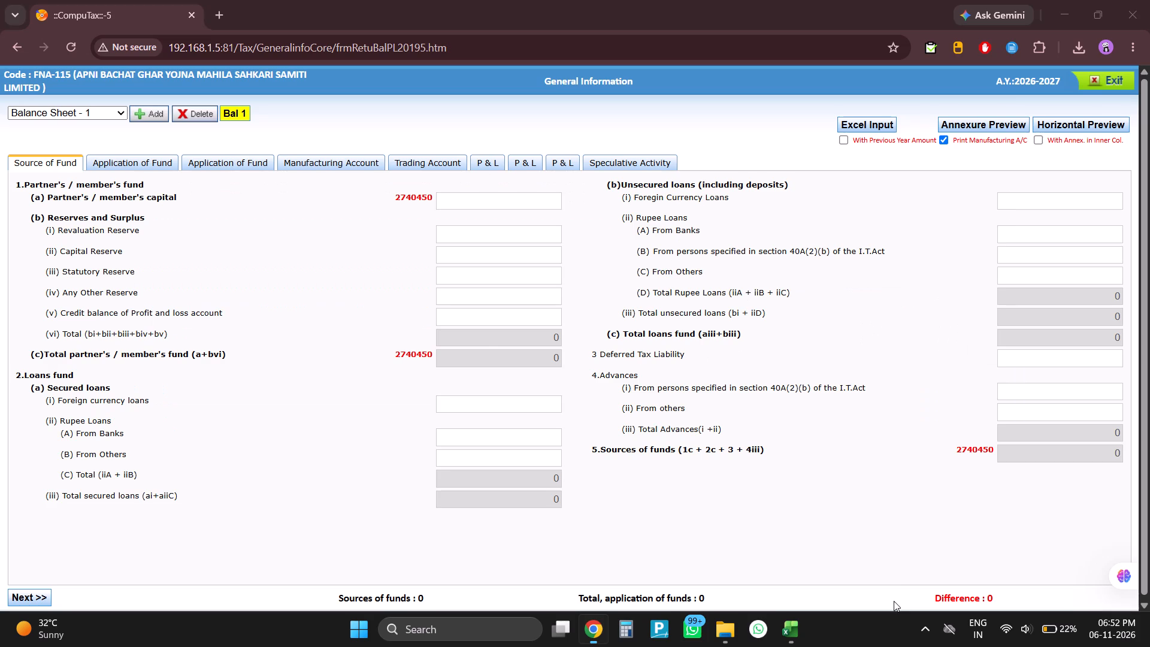
key("ctrl+v")
key("BackSpace")
key("BackSpace")
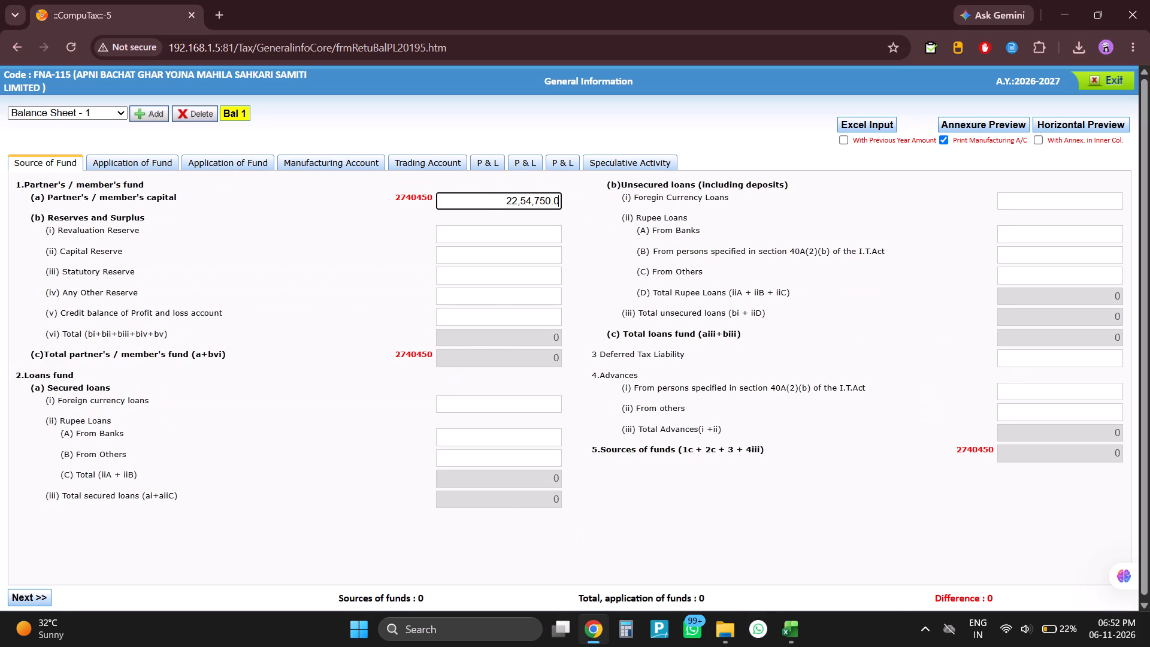
key("BackSpace")
key("BackSpace")
left_click(661, 344)
In Excel, copy the combined sum of the 31-03-2026 deposits in C11 to C18 and the sundry payable in C31.
key("alt+Tab")
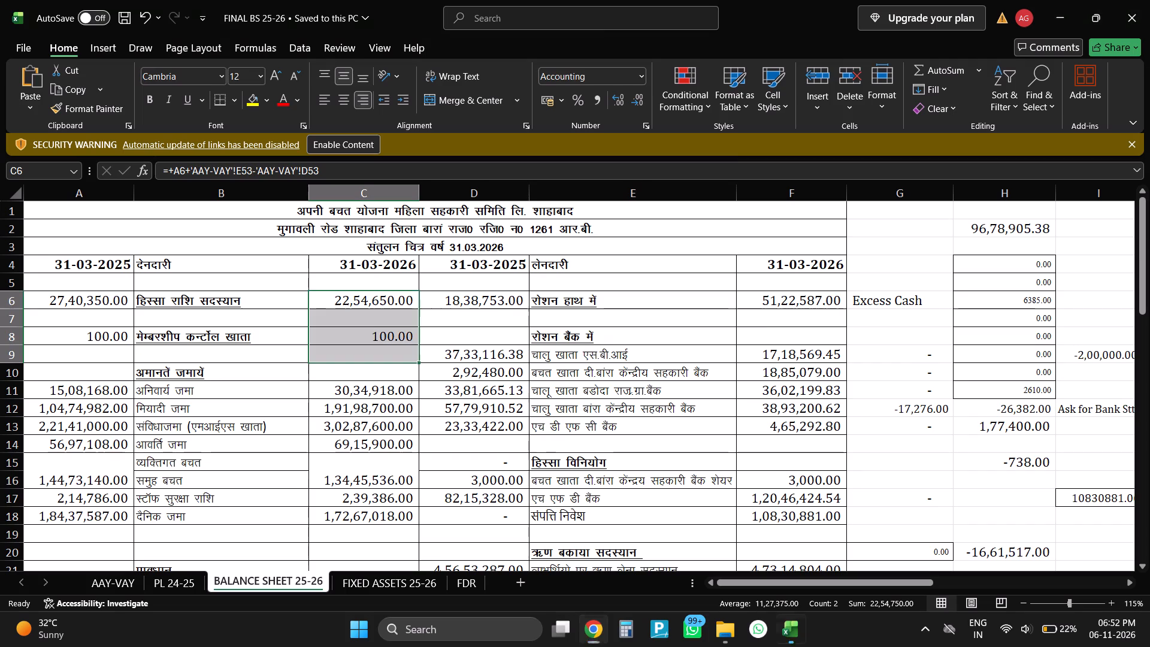
scroll(328, 419, "down", 1)
left_click_drag(353, 329, 353, 384)
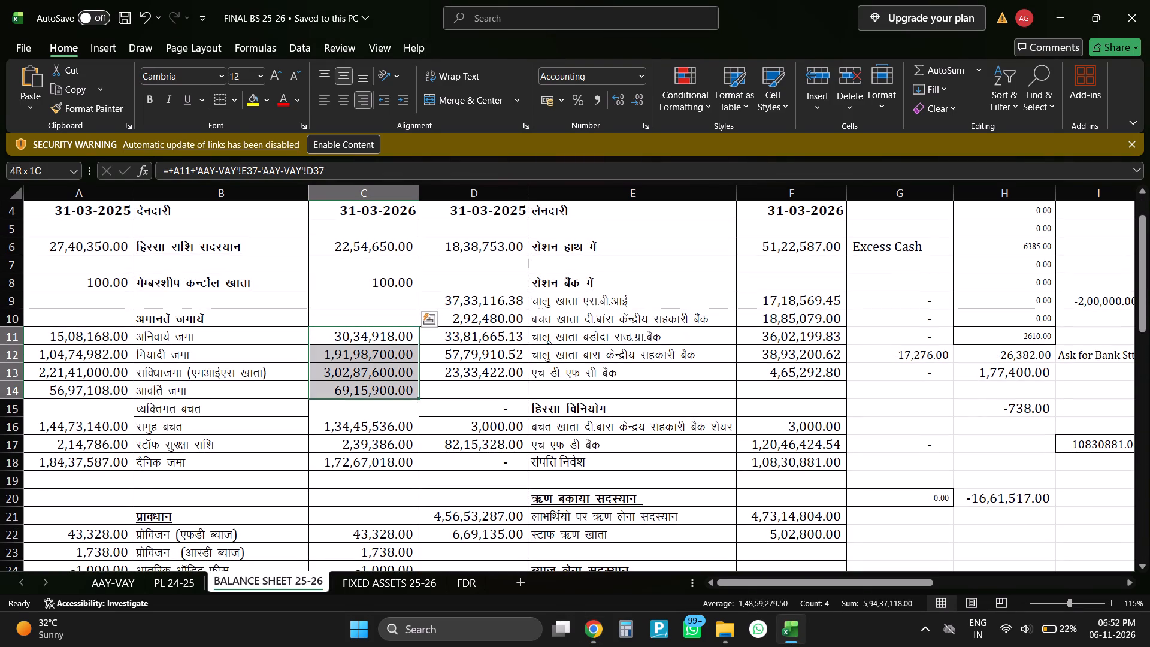
left_click_drag(353, 384, 348, 458)
scroll(348, 458, "up", 5)
scroll(348, 458, "down", 7)
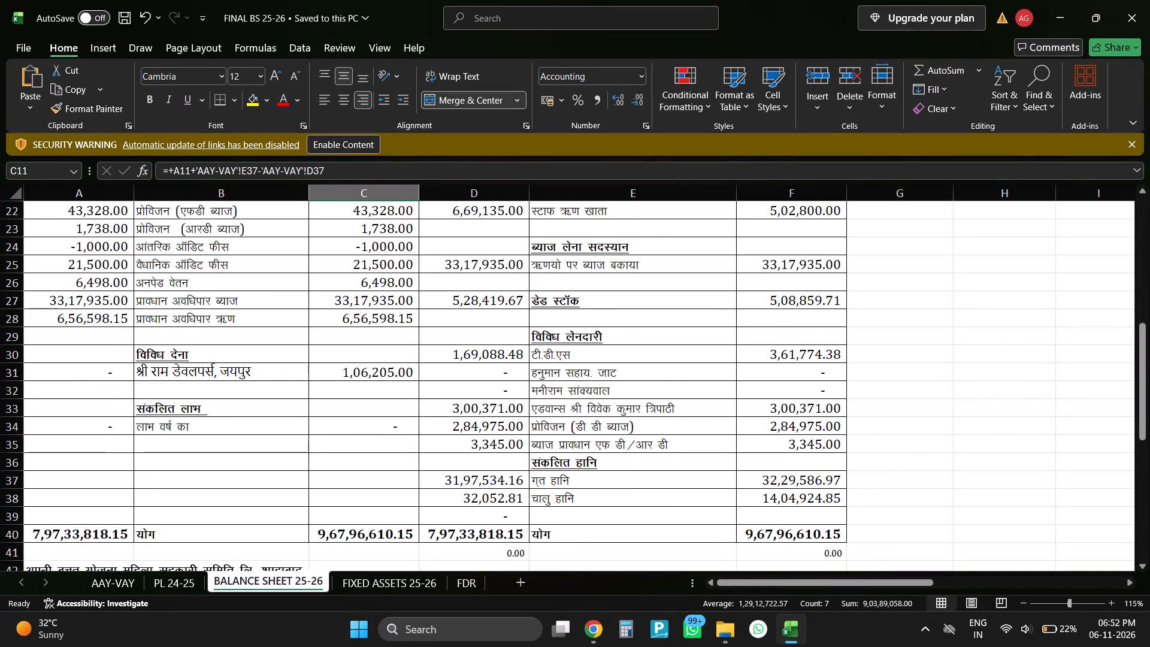
left_click(368, 373, "ctrl")
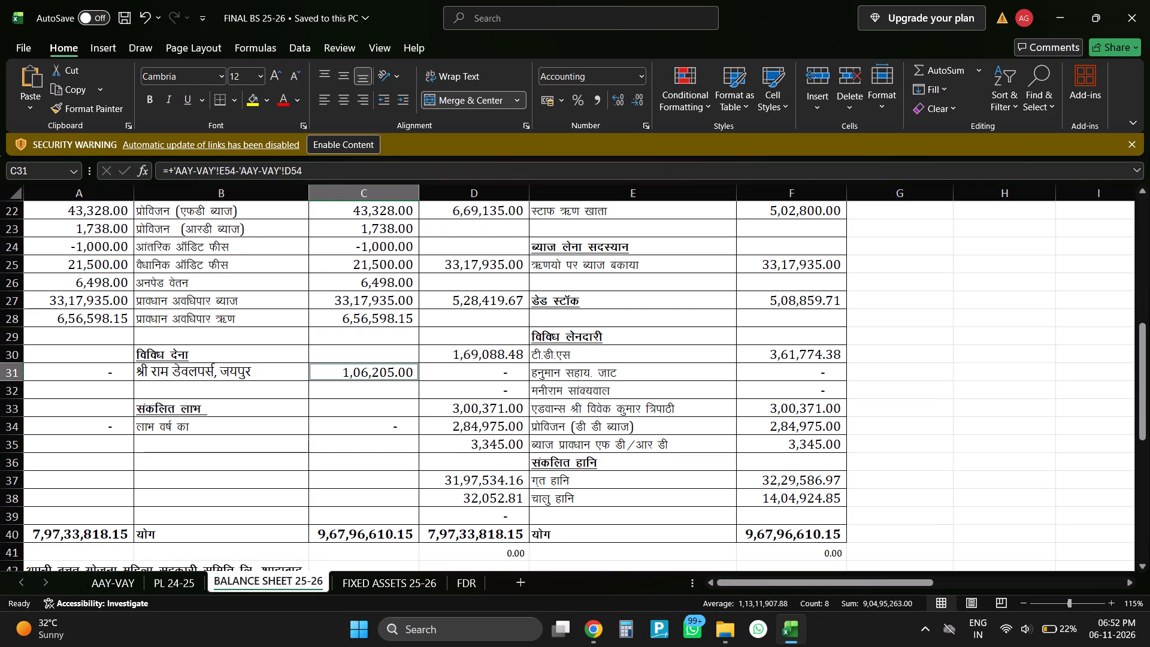
scroll(384, 380, "up", 6)
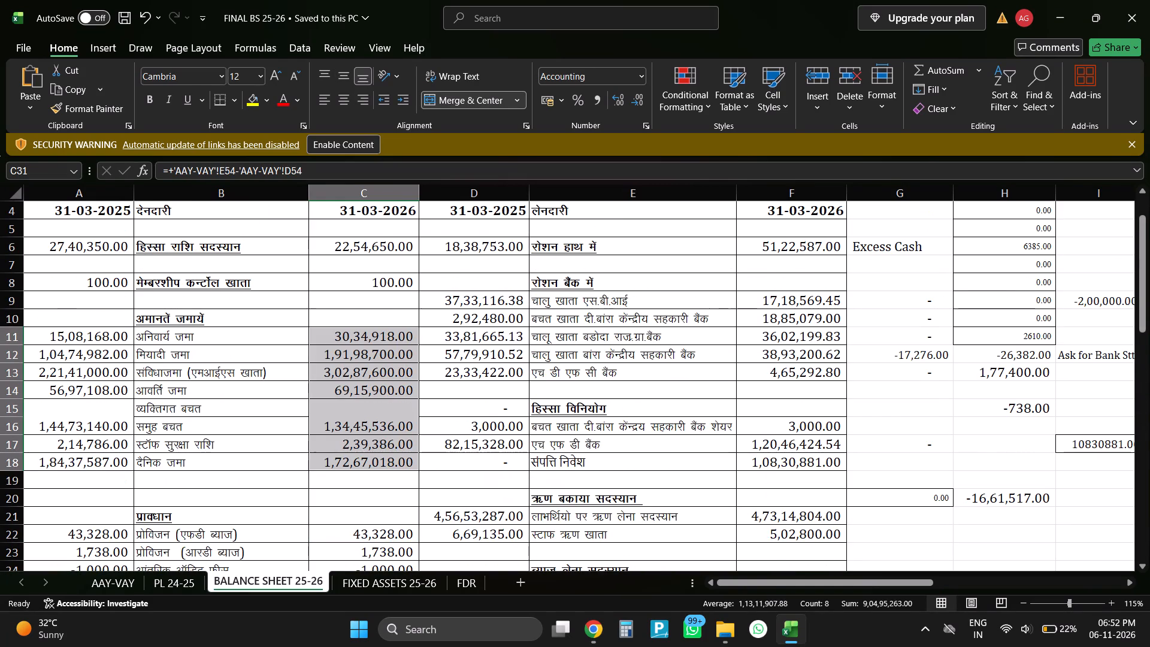
scroll(574, 403, "up", 2)
double_click(883, 603)
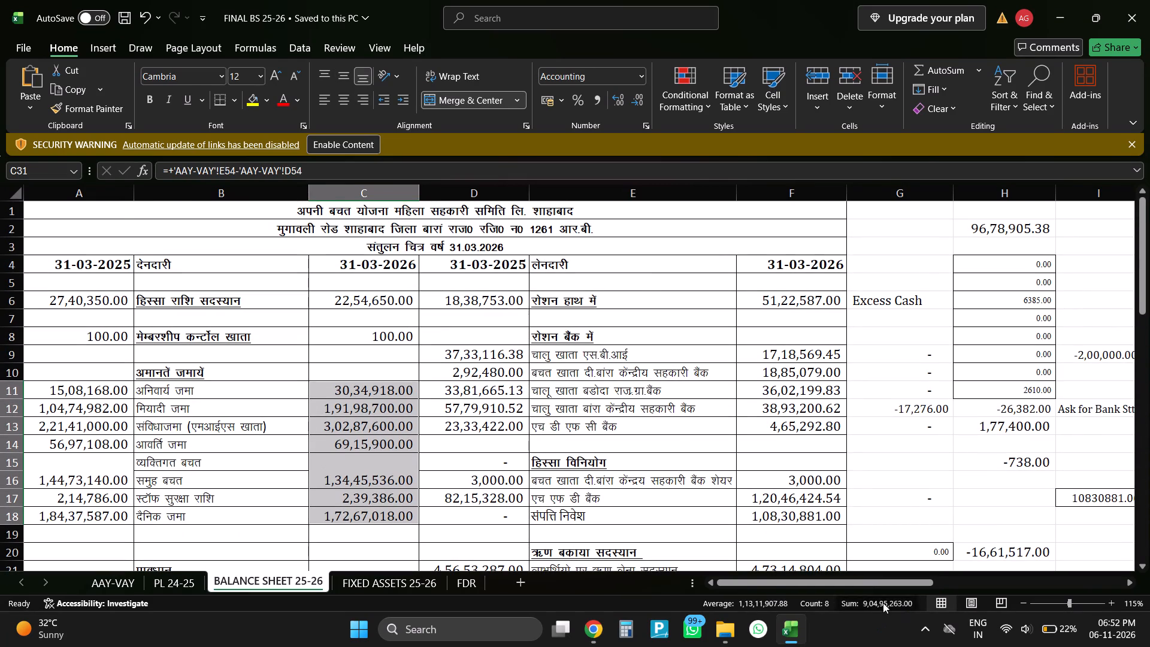
In the return's second Application of Fund page, enter the copied sum, 90495263, under Other payables.
key("alt+Tab")
left_click(232, 167)
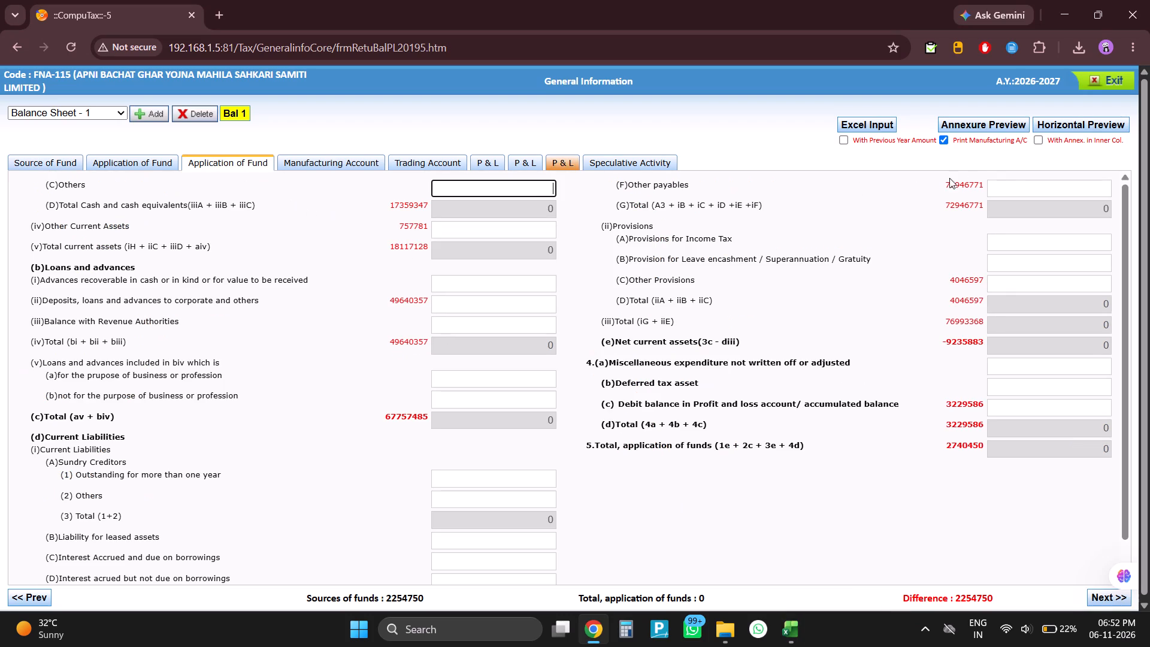
left_click(1043, 181)
key("ctrl+v")
key("BackSpace")
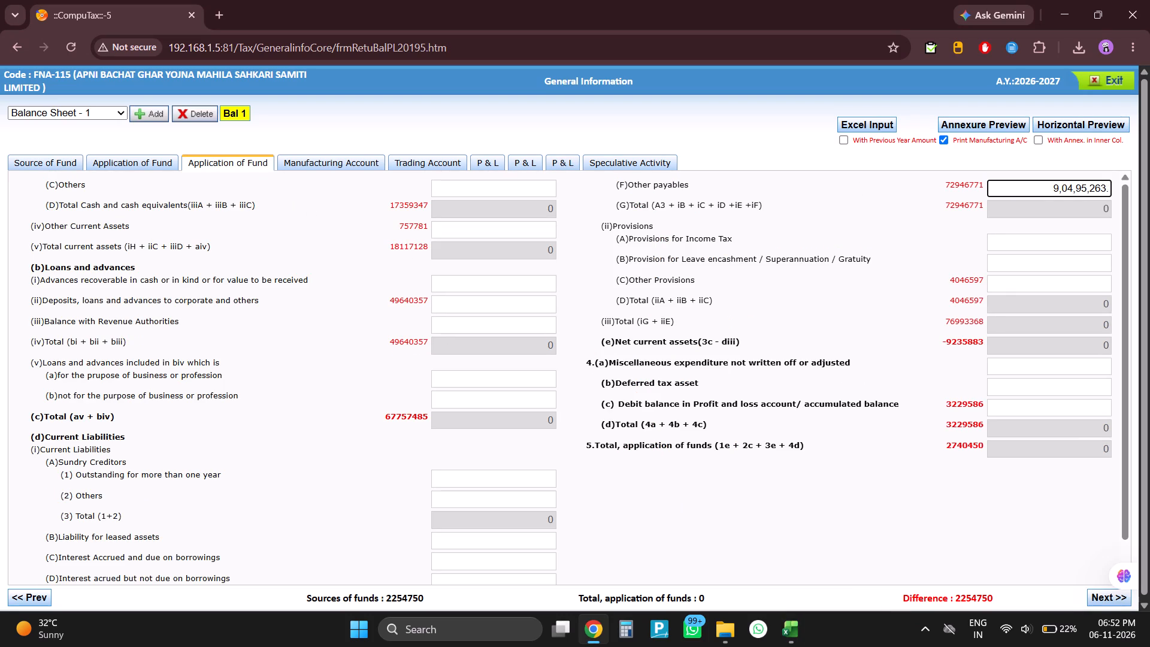
key("BackSpace")
left_click(768, 252)
In Excel, copy the sum of the 31-03-2026 provisions in C21 to C28 of the balance sheet.
key("alt+Tab")
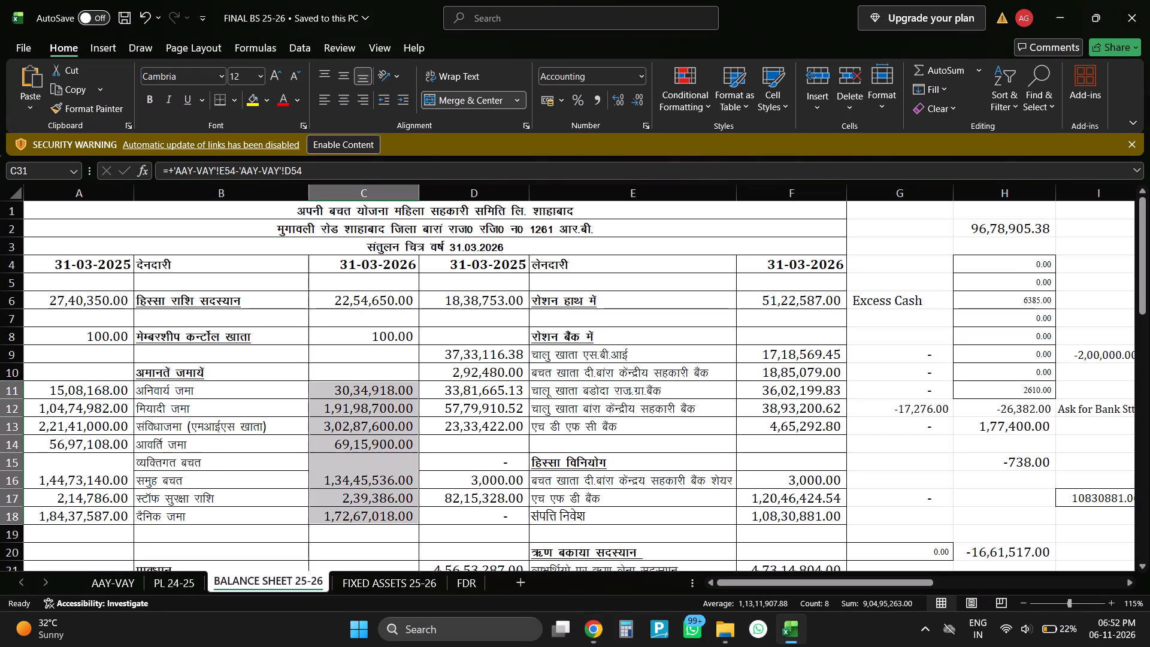
scroll(385, 393, "down", 5)
left_click_drag(362, 307, 362, 397)
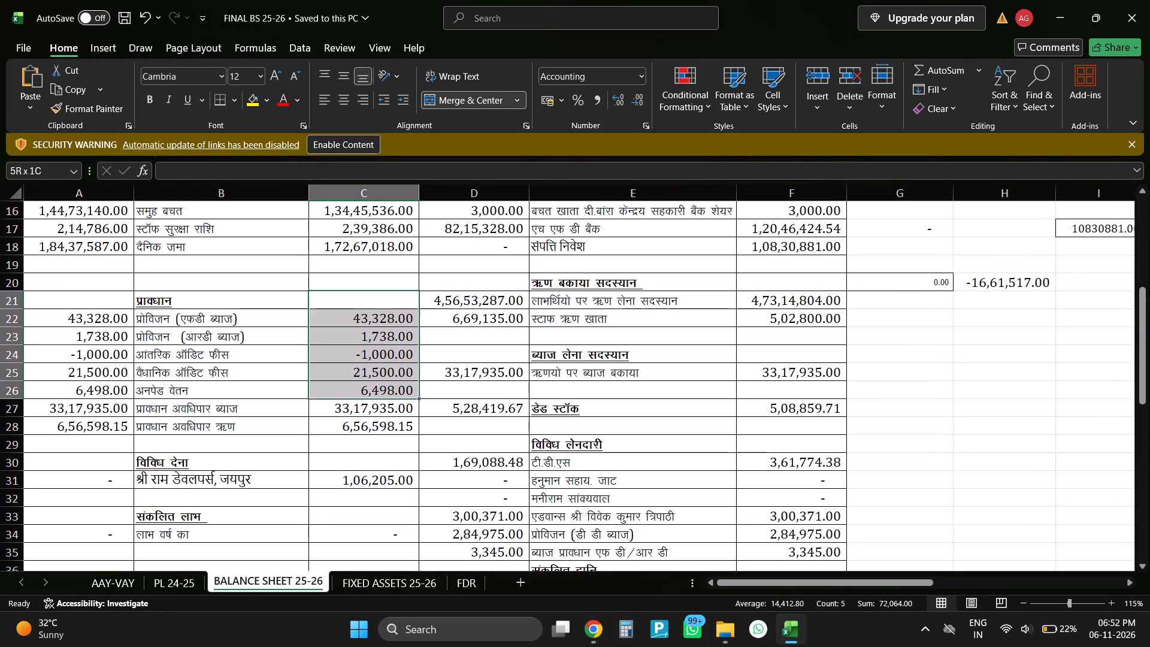
left_click_drag(362, 397, 362, 426)
left_click(897, 604)
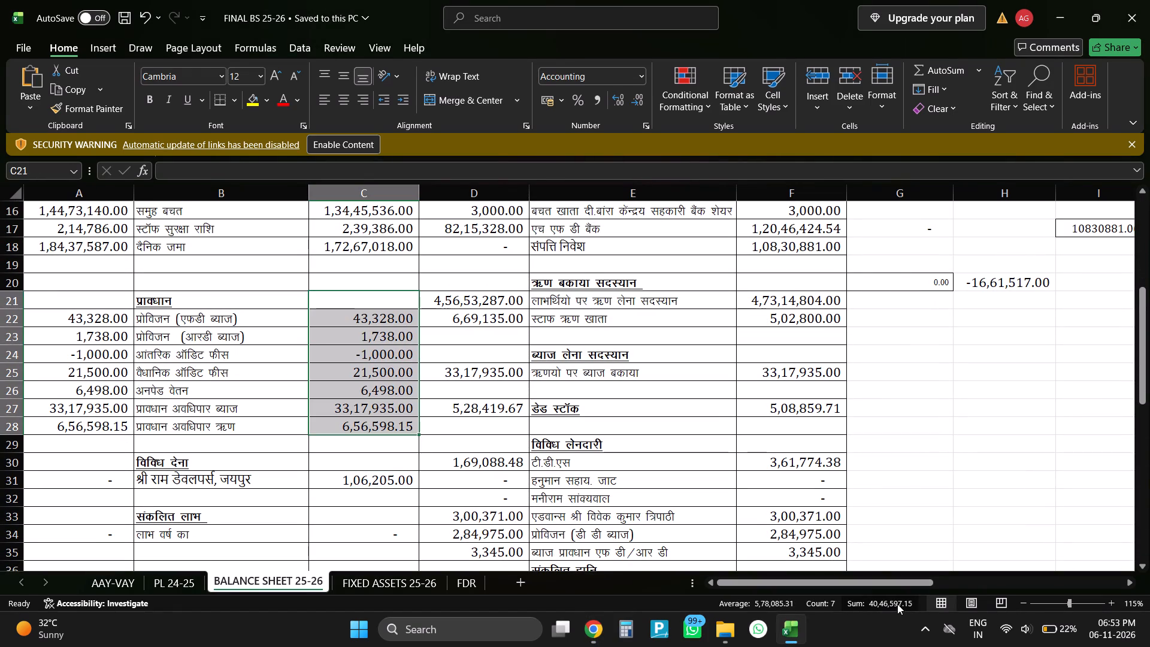
left_click(897, 604)
Back in the return, enter the copied provisions sum as 4046597 under Other Provisions.
key("alt+Tab")
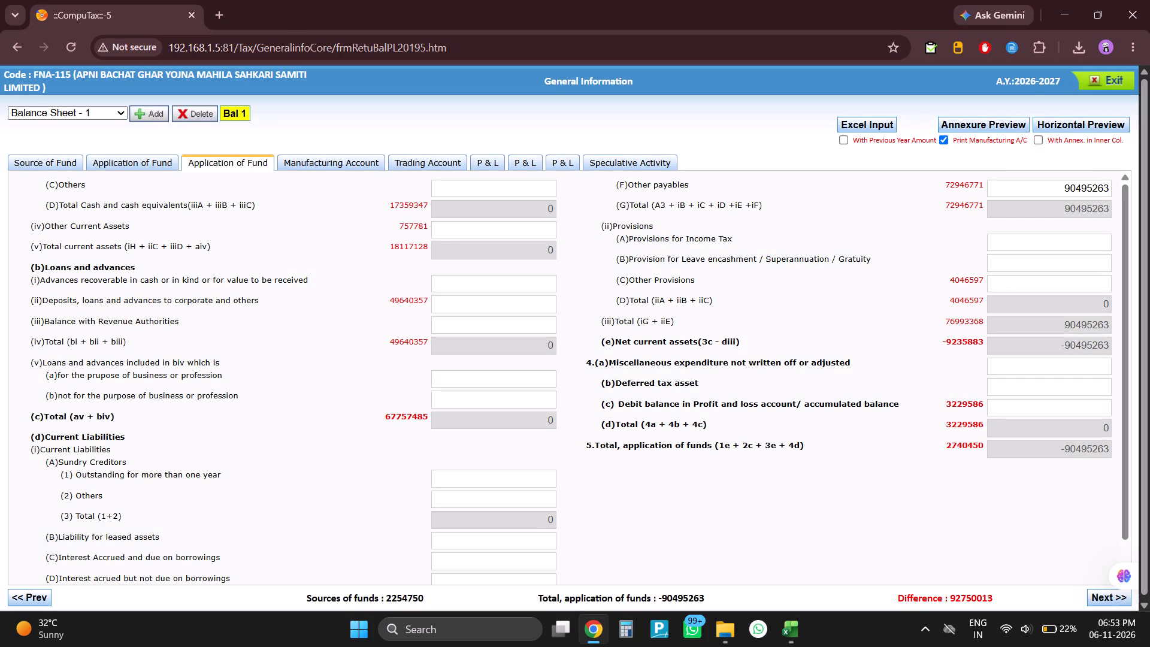
left_click(1013, 283)
key("ctrl+v")
key("BackSpace")
key("BackSpace")
key("BackSpace")
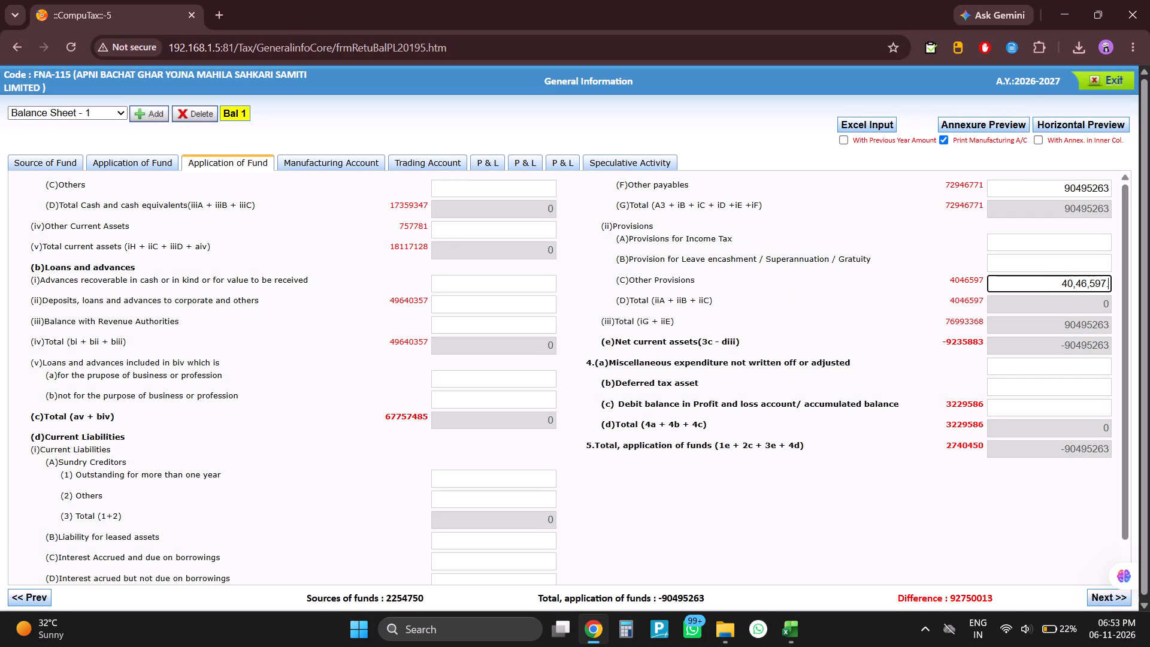
key("BackSpace")
left_click(770, 278)
In Excel, copy the 31-03-2026 cash in hand from cell F6 of the balance sheet.
key("alt+Tab")
scroll(532, 460, "down", 2)
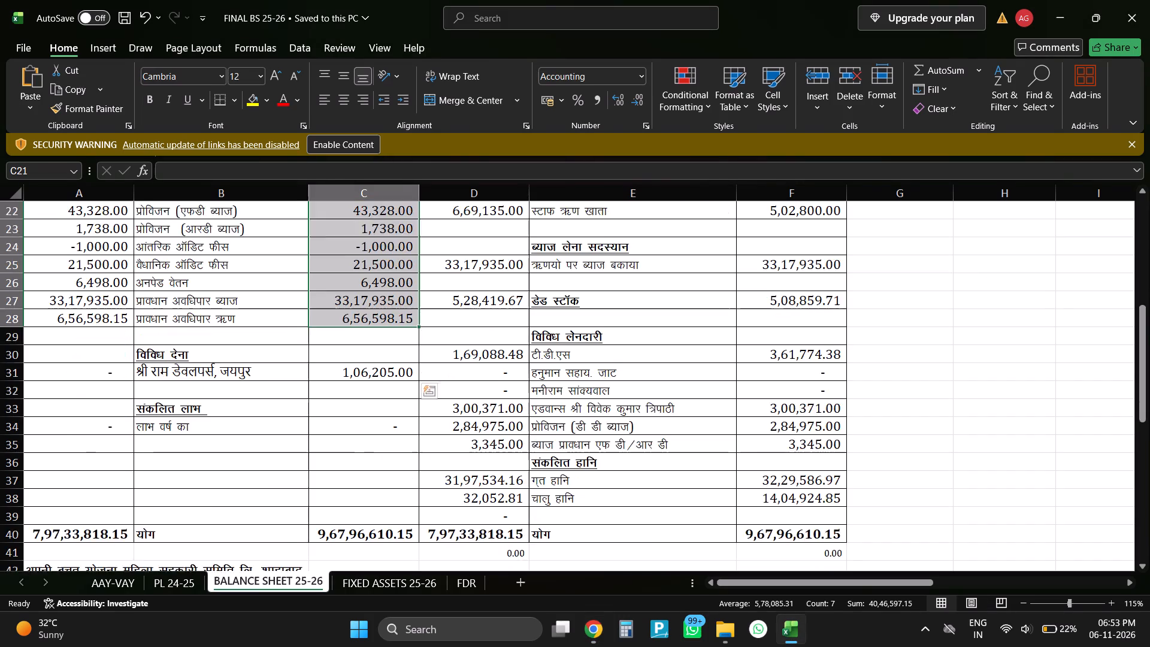
scroll(532, 460, "down", 1)
scroll(532, 460, "up", 11)
scroll(766, 445, "up", 3)
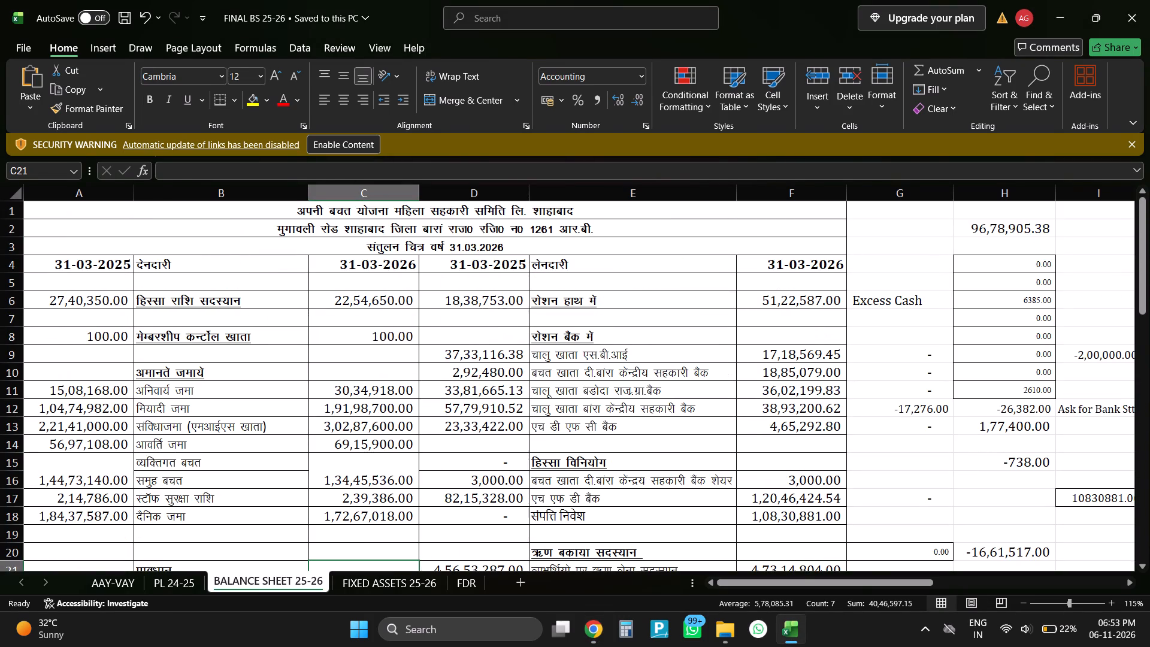
left_click(798, 300)
key("ctrl+c")
In the return's first Application of Fund page, enter the copied cash figure as 5122587 under Cash-in-hand.
key("alt+Tab")
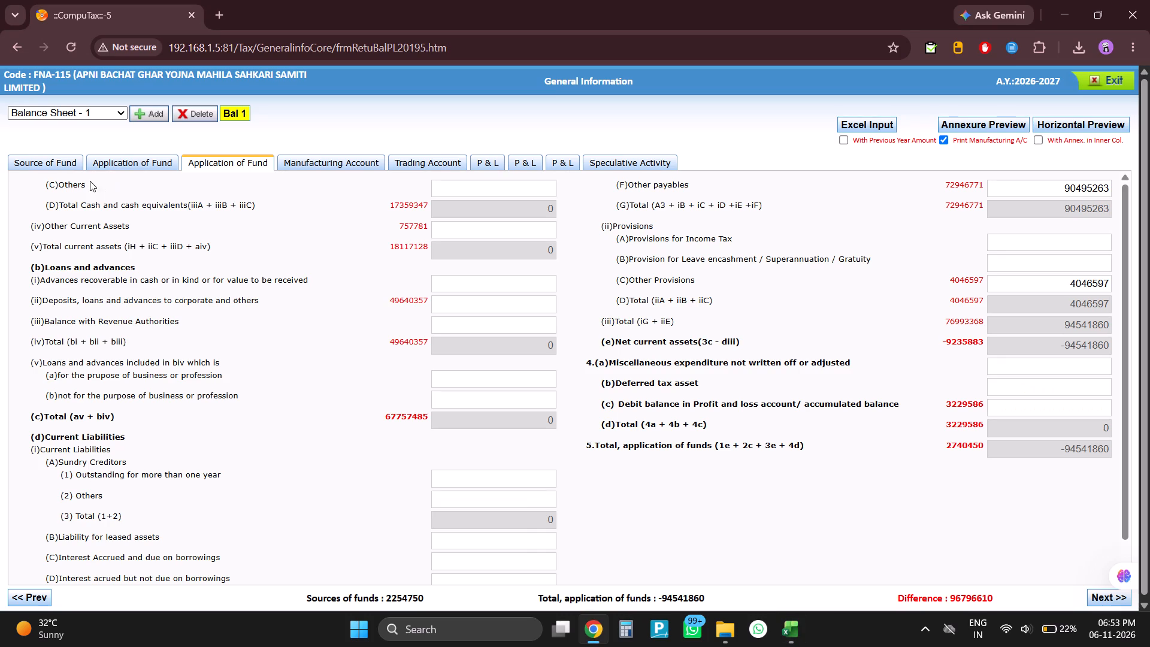
left_click(114, 153)
left_click(117, 158)
scroll(979, 385, "down", 5)
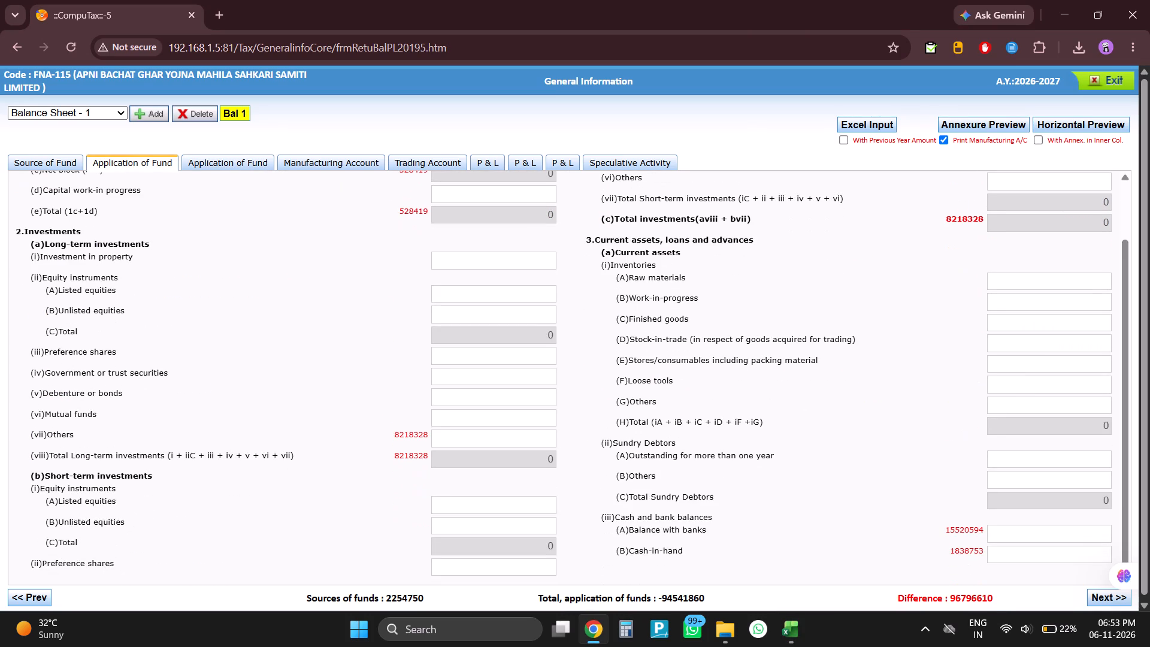
left_click(1004, 558)
key("ctrl+v")
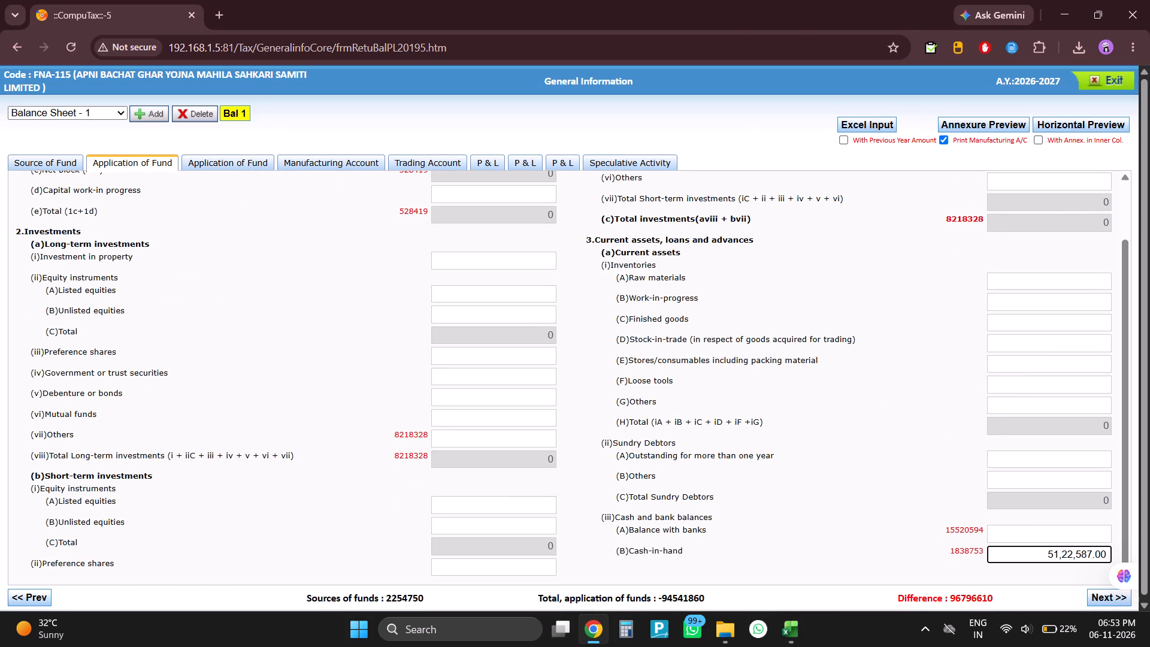
key("BackSpace")
key("BackSpace")
key("BackSpace")
key("BackSpace")
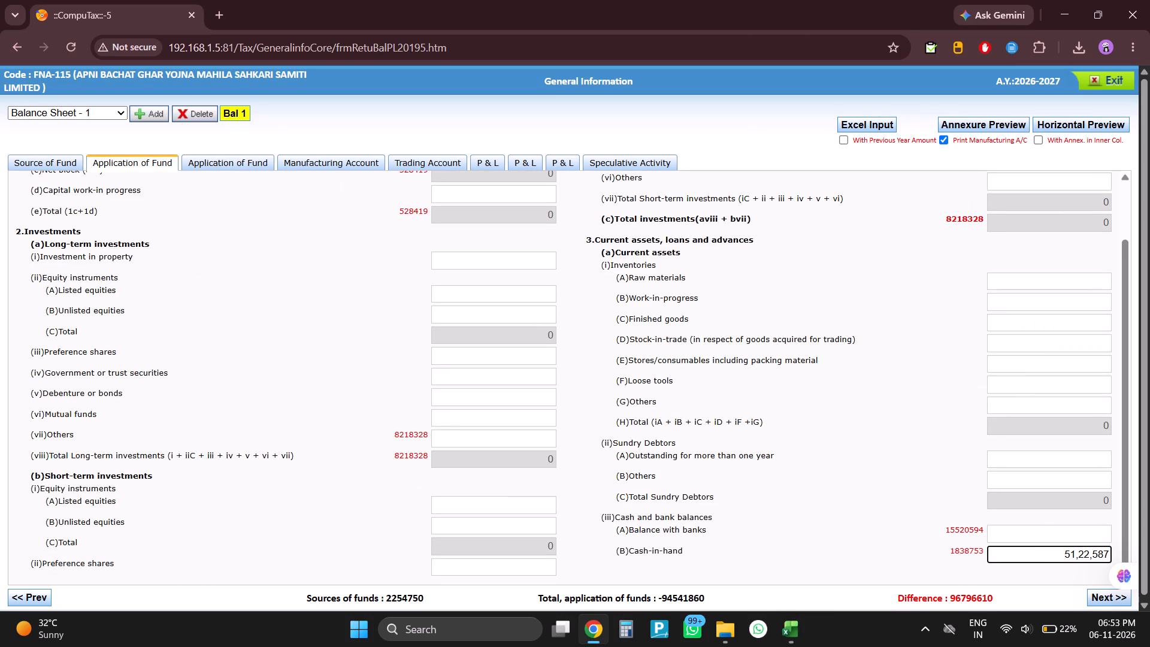
left_click(1004, 558)
left_click(870, 504)
In Excel, copy the sum of the 31-03-2026 bank balances in F9 to F13.
key("alt+Tab")
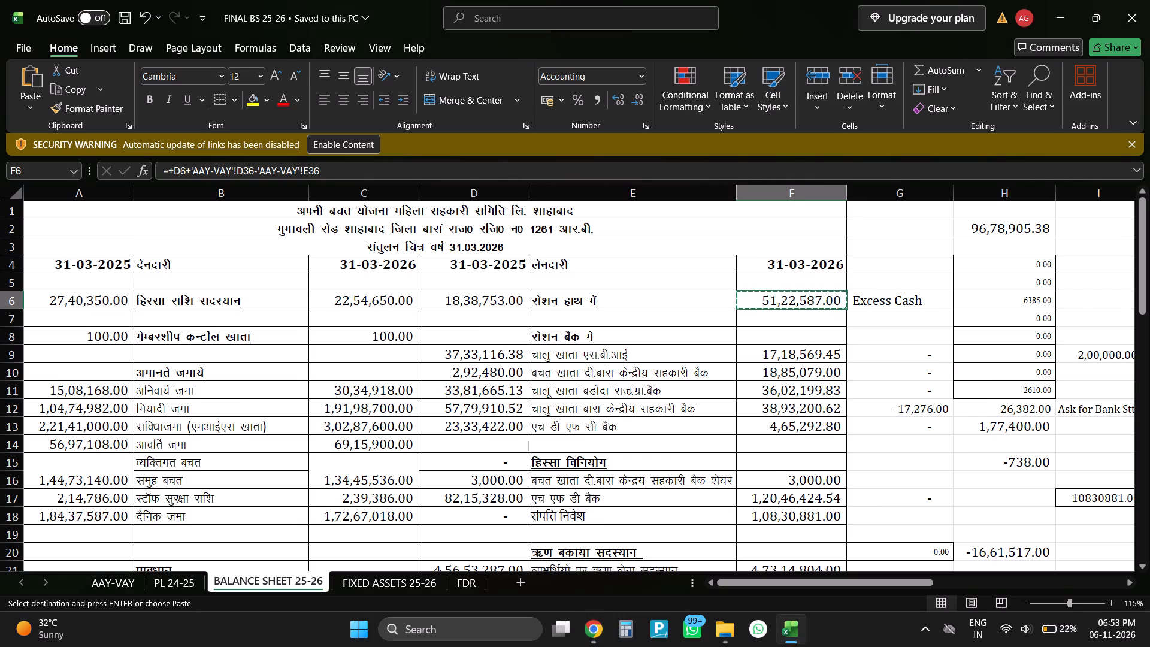
scroll(797, 407, "down", 1)
left_click_drag(773, 297, 776, 371)
key("Escape")
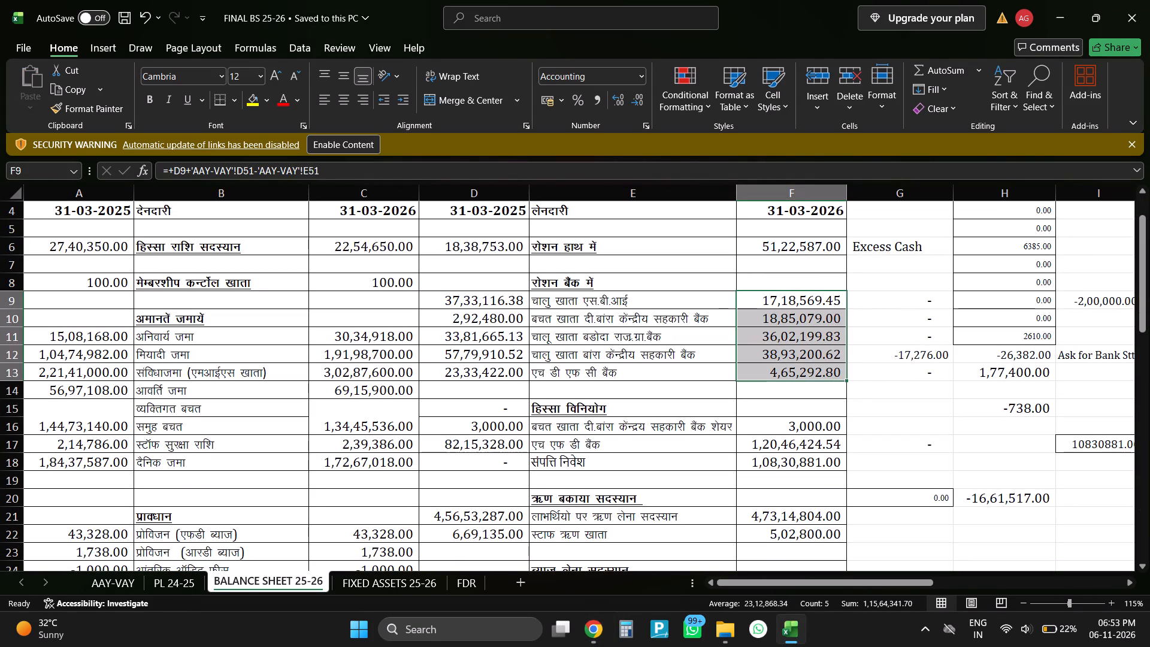
double_click(894, 604)
Back in the return, enter the copied bank sum as 11564341 under Balance with banks.
key("alt+Tab")
left_click(1041, 537)
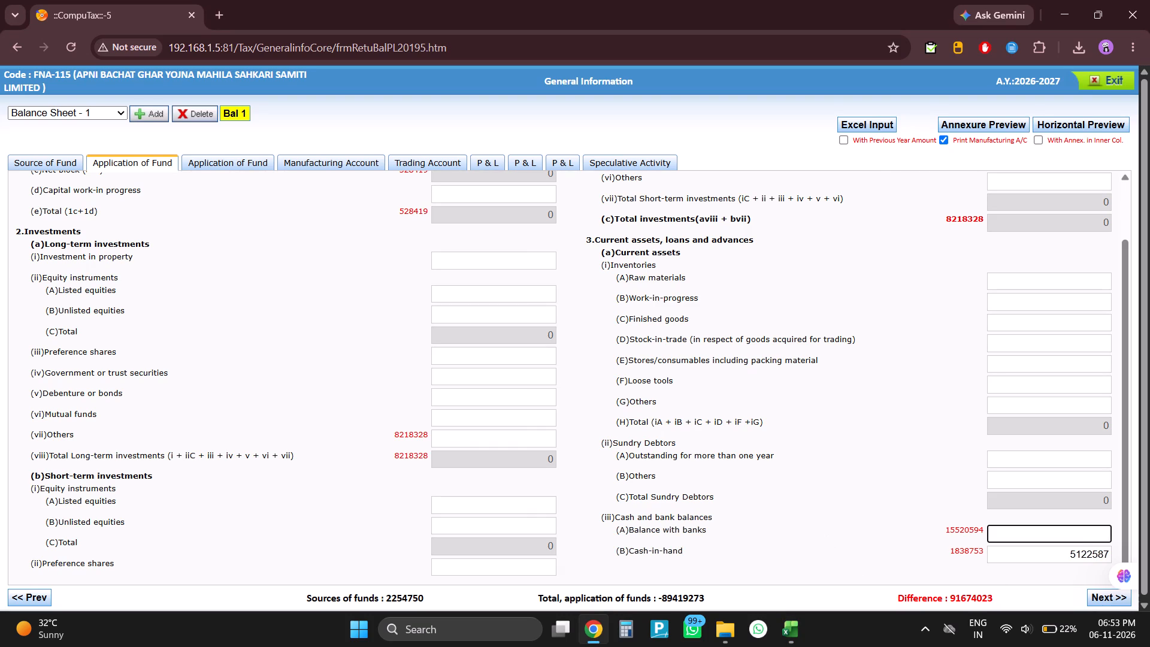
key("ctrl+v")
key("BackSpace")
key("BackSpace")
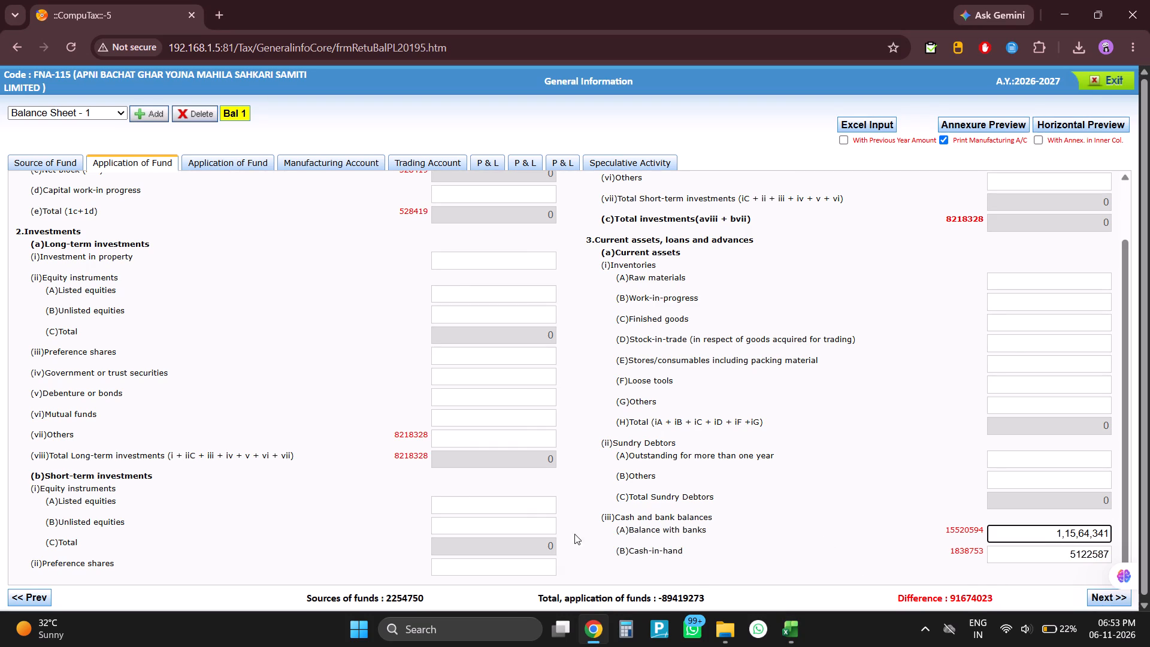
left_click(568, 526)
In Excel, copy the sum of the 31-03-2026 share and property investments in F16 to F18.
key("alt+Tab")
scroll(791, 415, "down", 1)
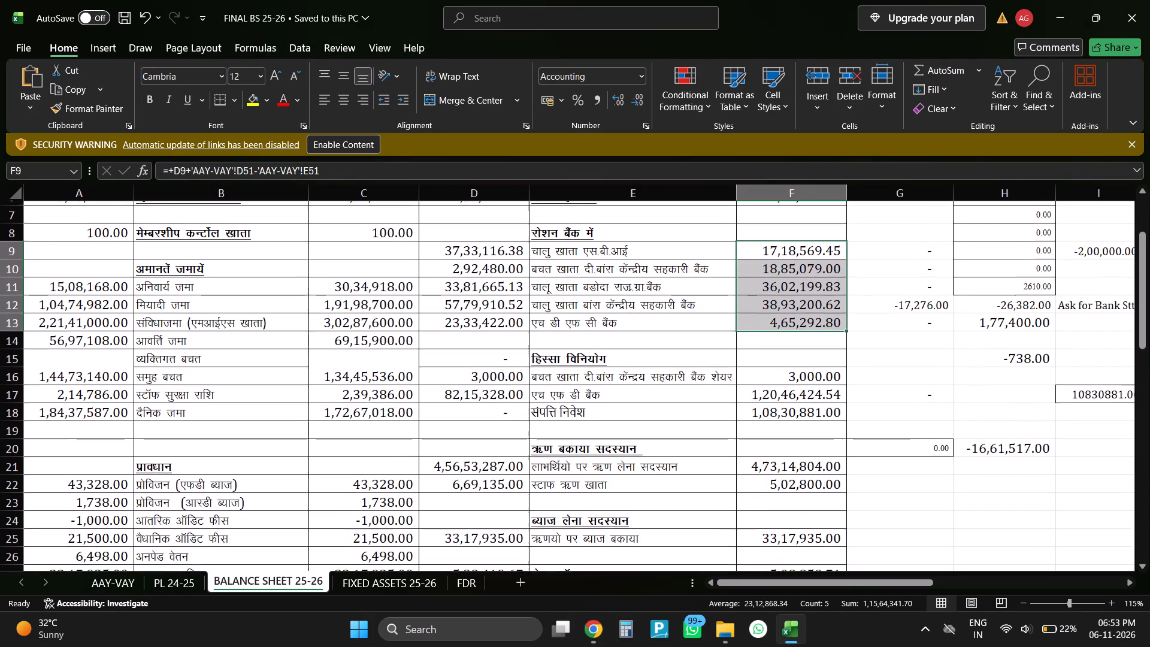
left_click_drag(781, 370, 780, 405)
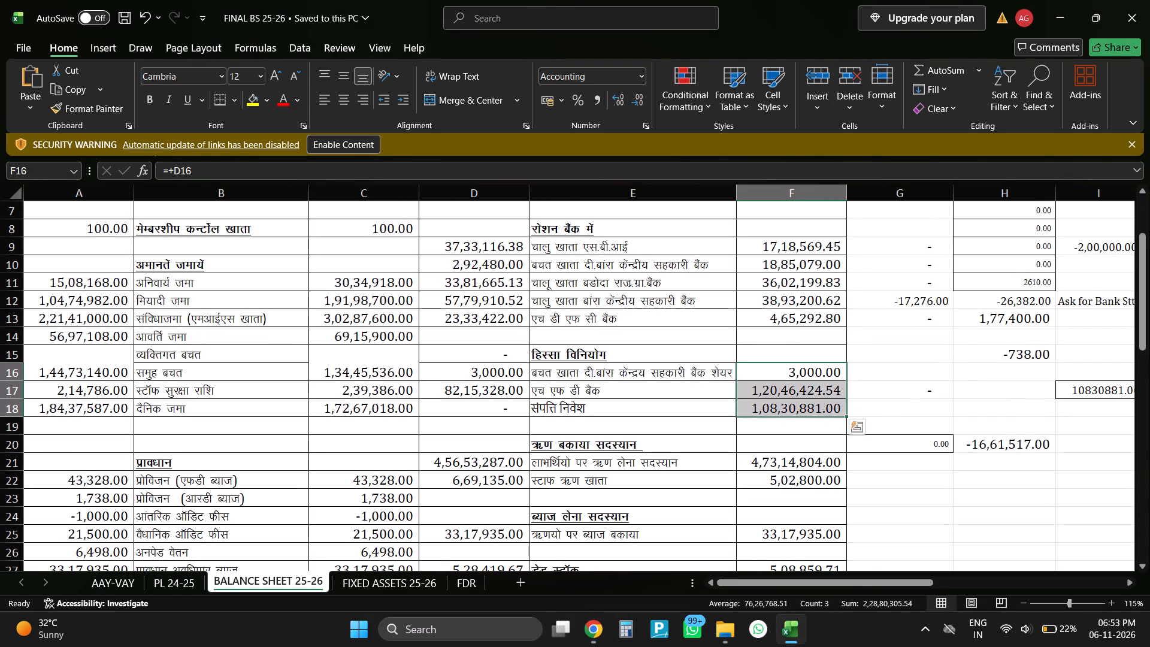
left_click(879, 600)
left_click(879, 600)
Back in the return, enter the copied investment sum as 22880305 under Others in Long-term investments.
key("alt+Tab")
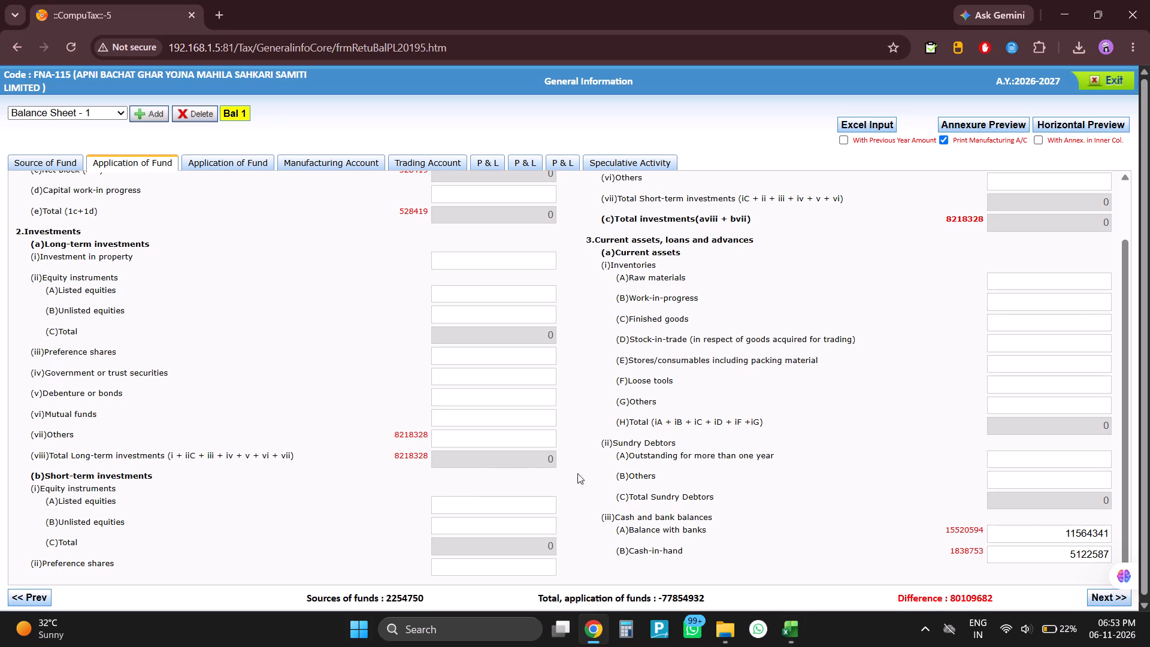
left_click(507, 437)
key("ctrl+v")
key("BackSpace")
key("BackSpace")
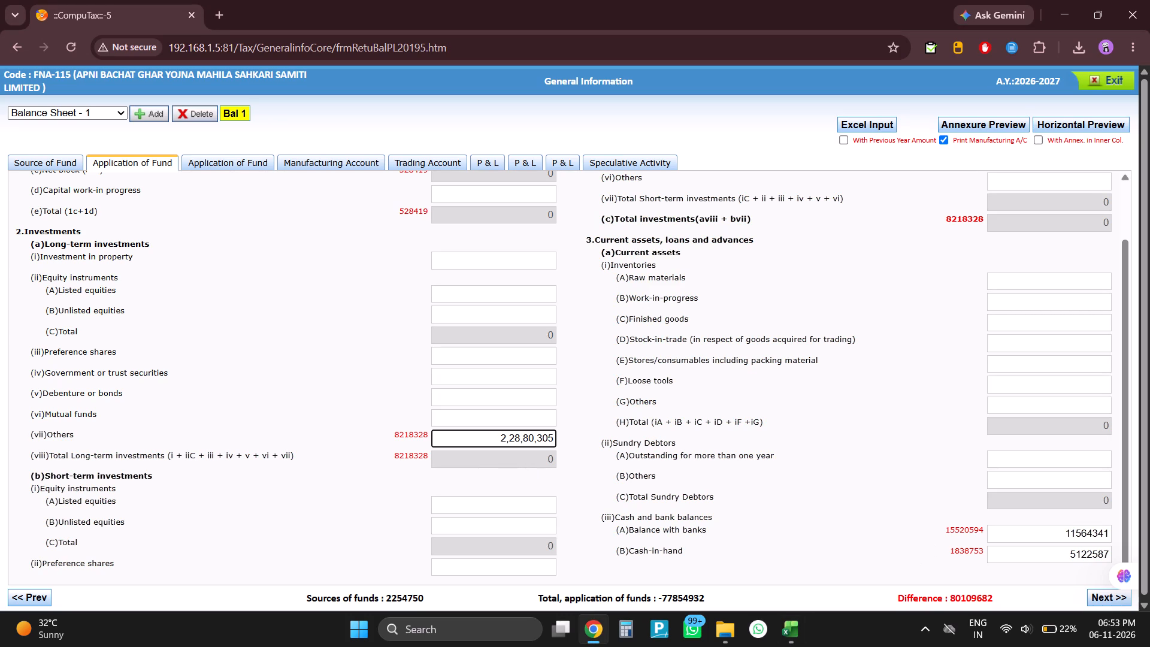
left_click(734, 413)
In Excel, copy the sum of the 31-03-2026 member and staff loans in F21 and F22.
key("alt+Tab")
scroll(650, 452, "down", 1)
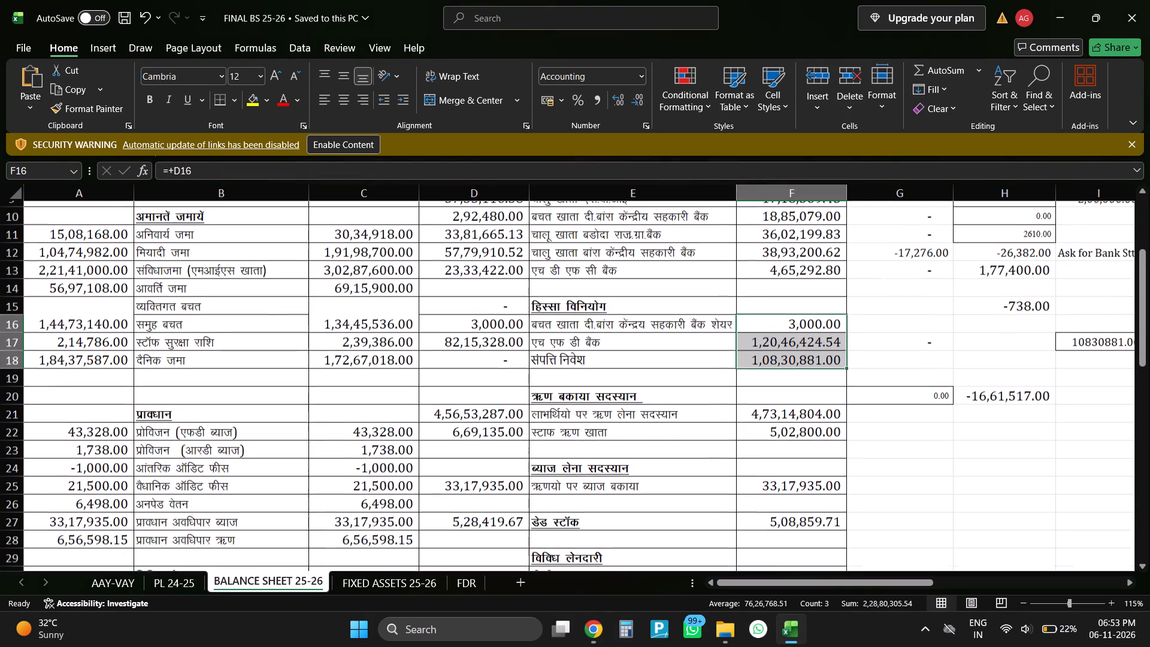
scroll(775, 426, "down", 2)
left_click_drag(783, 295, 783, 323)
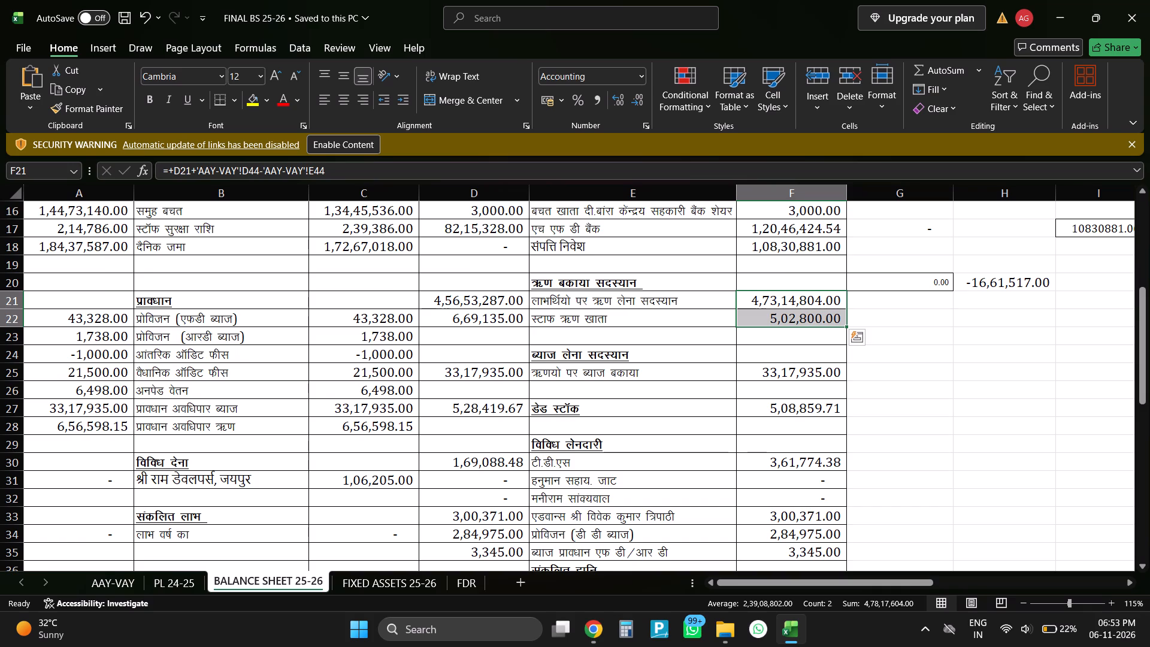
scroll(788, 453, "down", 2)
scroll(788, 453, "up", 1)
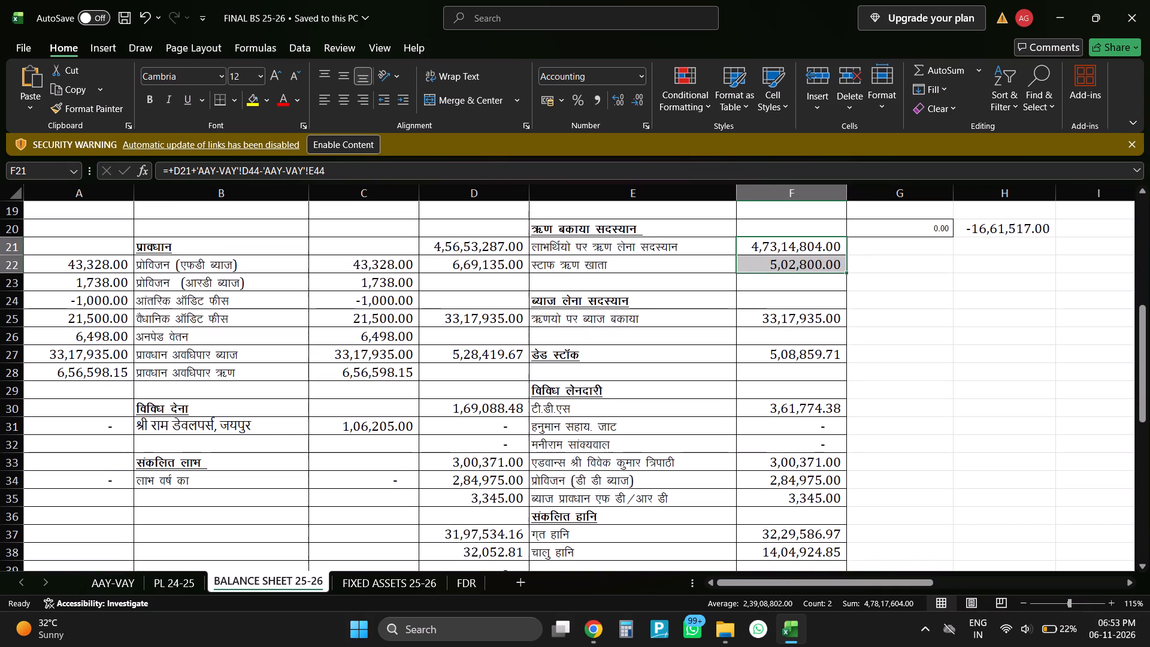
double_click(885, 604)
In the return's second Application of Fund page, enter the copied sum as 47817604 under Deposits, loans and advances to corporate and others.
key("alt+Tab")
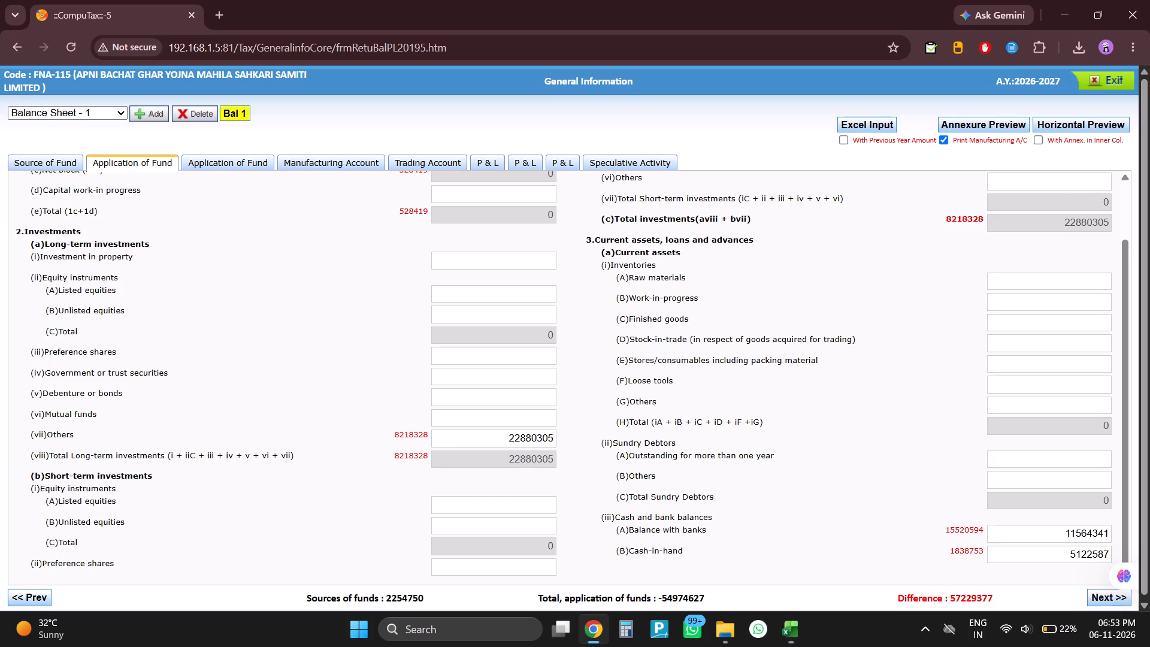
left_click(246, 165)
left_click(464, 301)
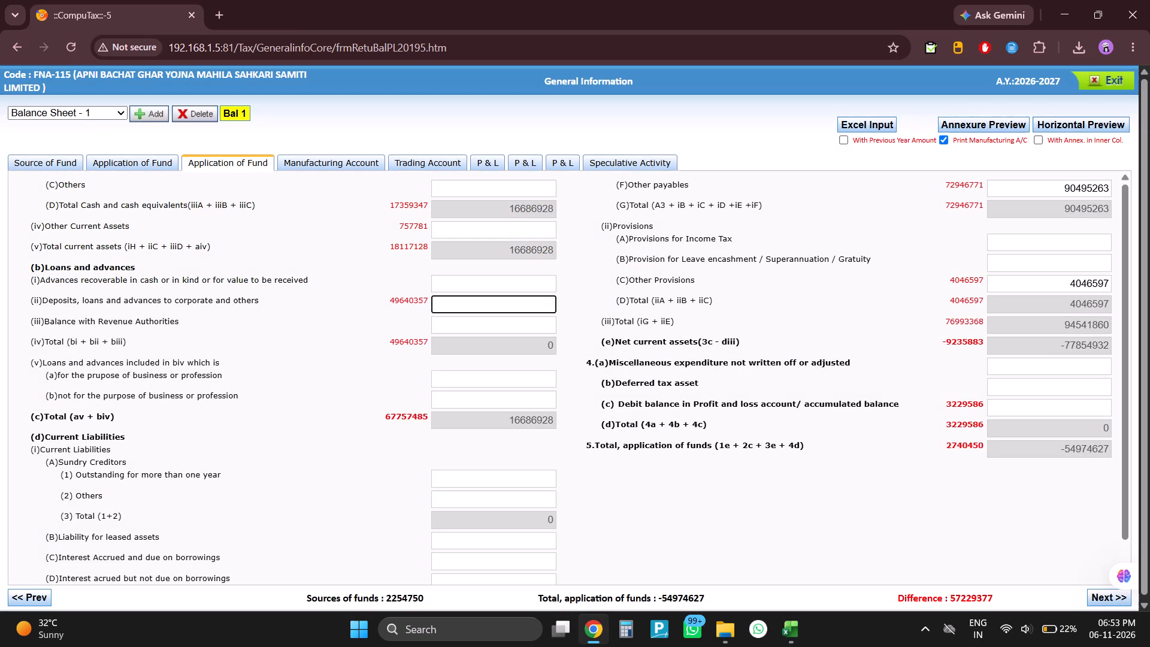
key("ctrl+v")
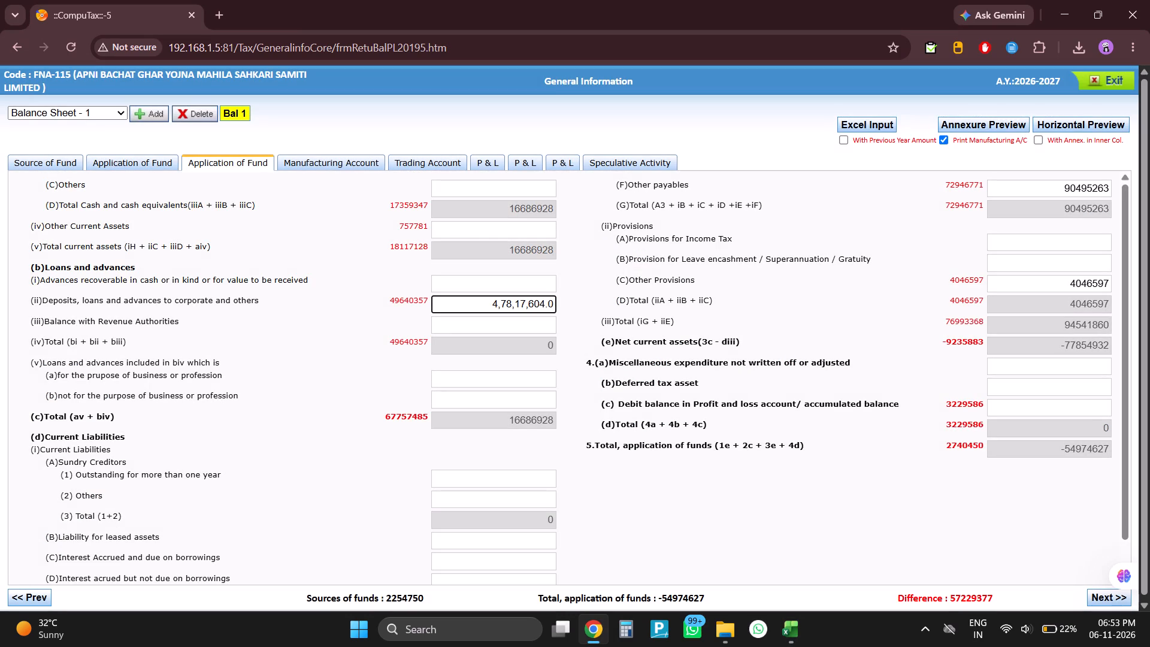
key("BackSpace")
key("BackSpace")
left_click(397, 298)
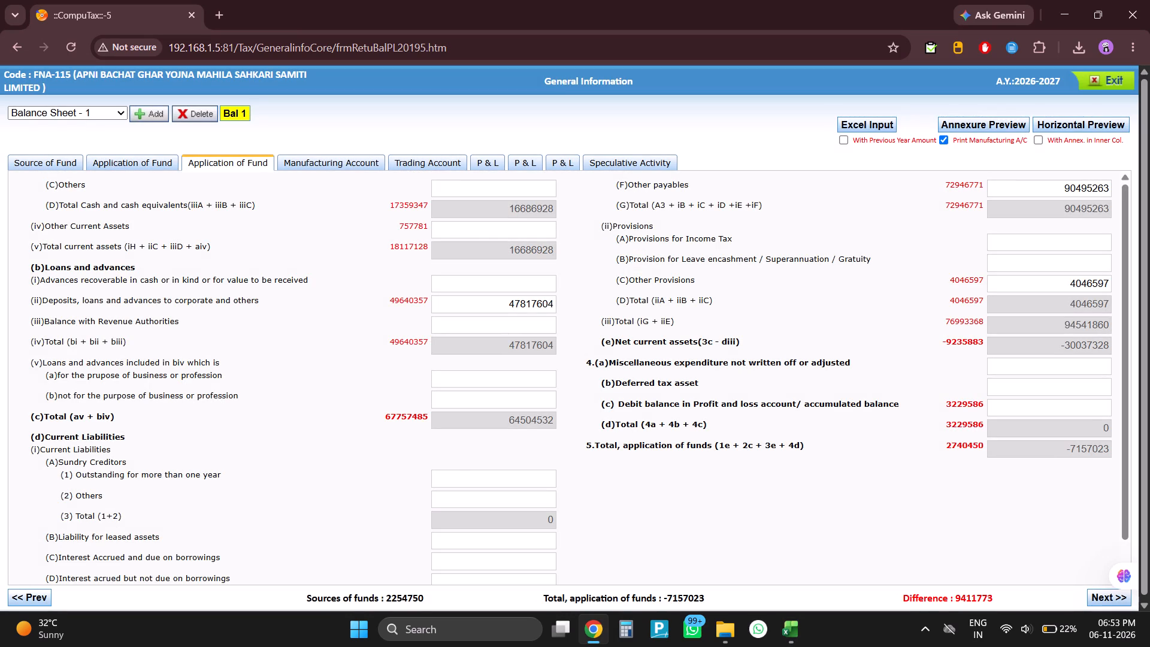
In Excel, copy the combined sum of the 31-03-2026 interest due in F25 and the sundry receivables in F30 to F35.
key("alt+Tab")
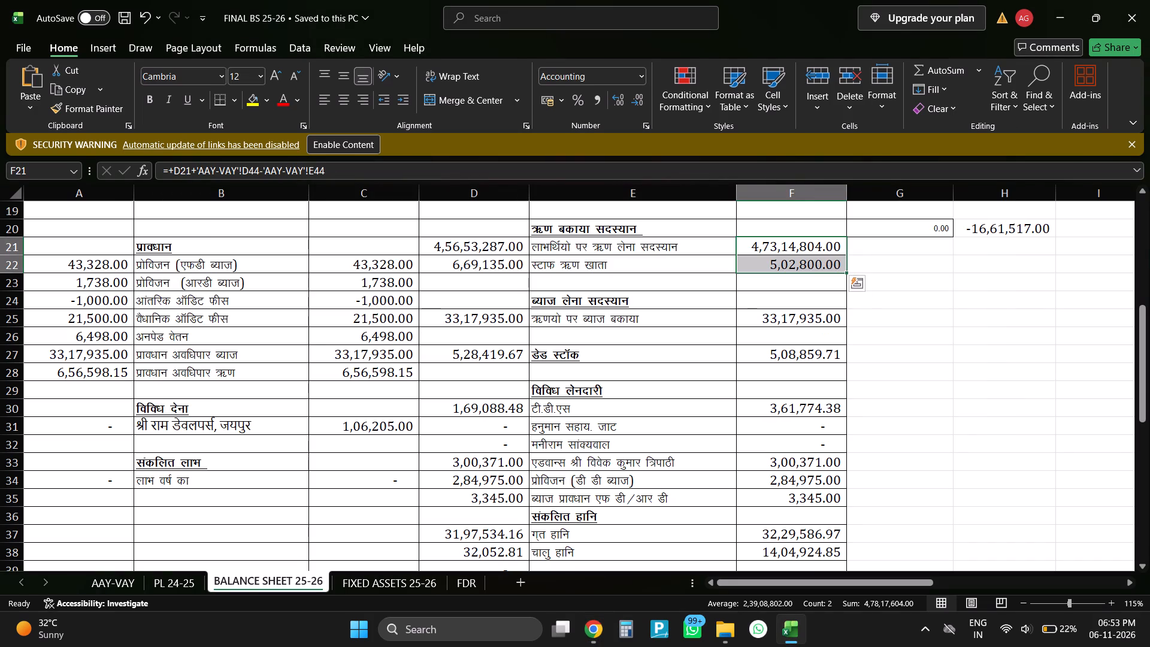
left_click(777, 320)
scroll(739, 415, "down", 1)
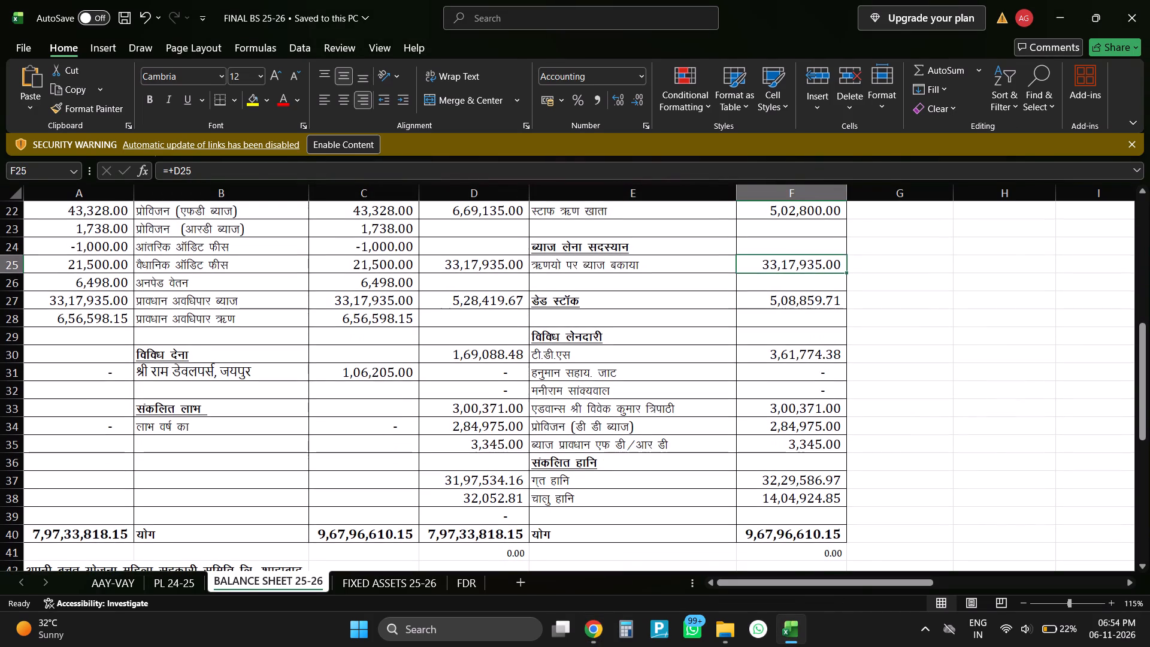
left_click_drag(792, 355, 788, 442, "ctrl")
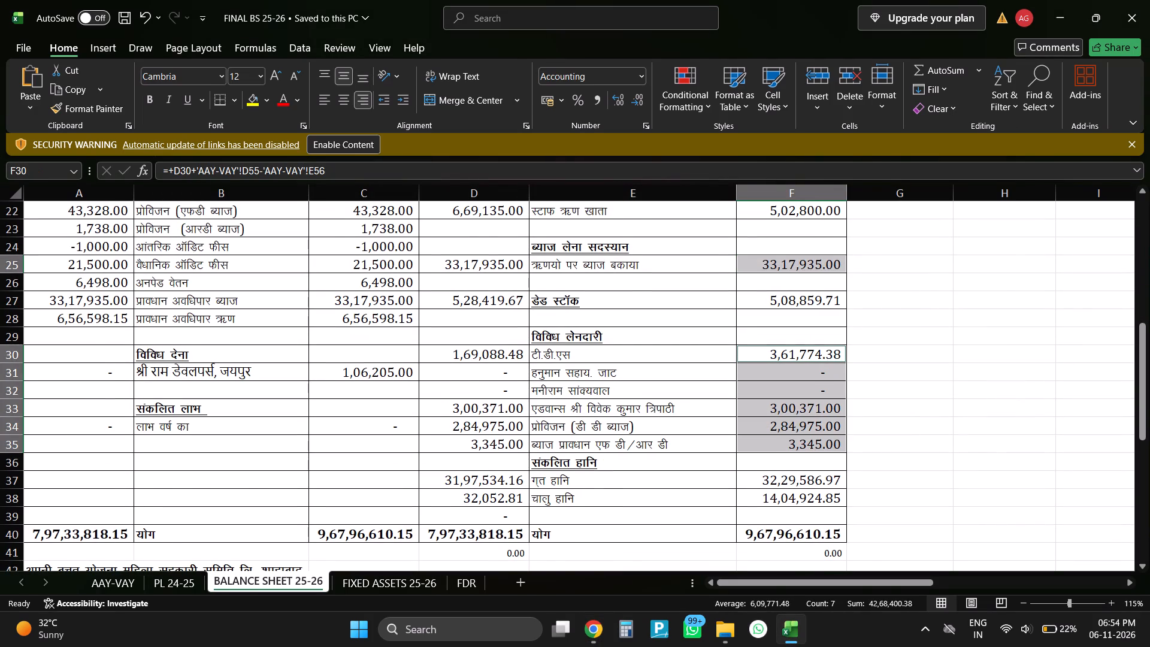
scroll(632, 438, "up", 2)
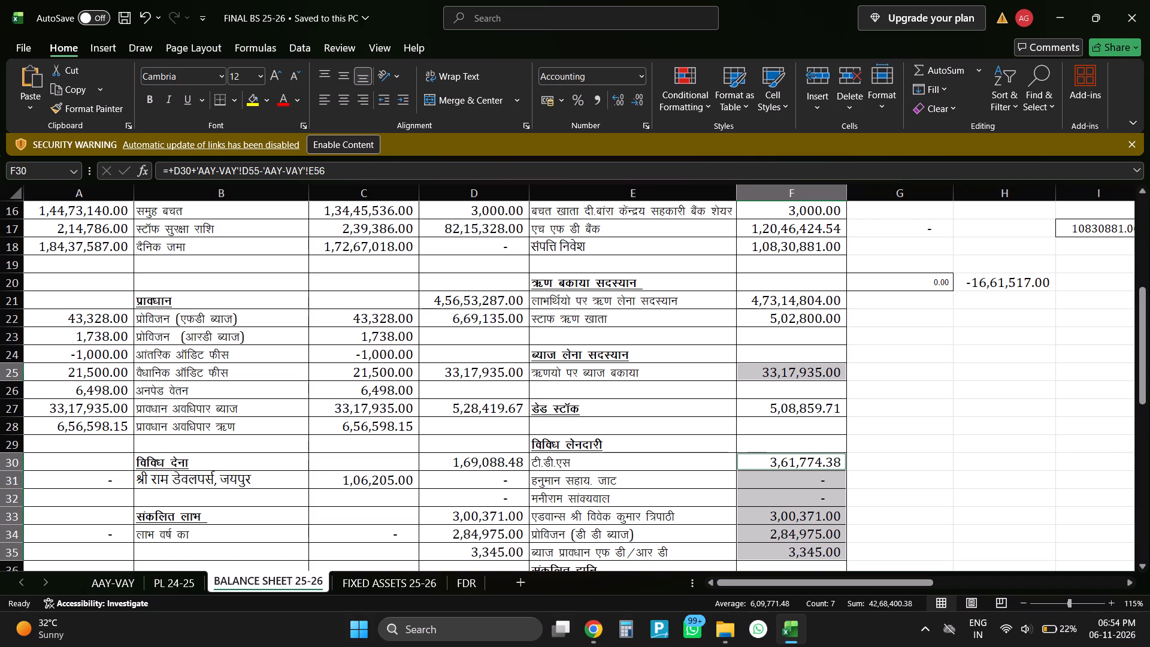
key("alt+Tab")
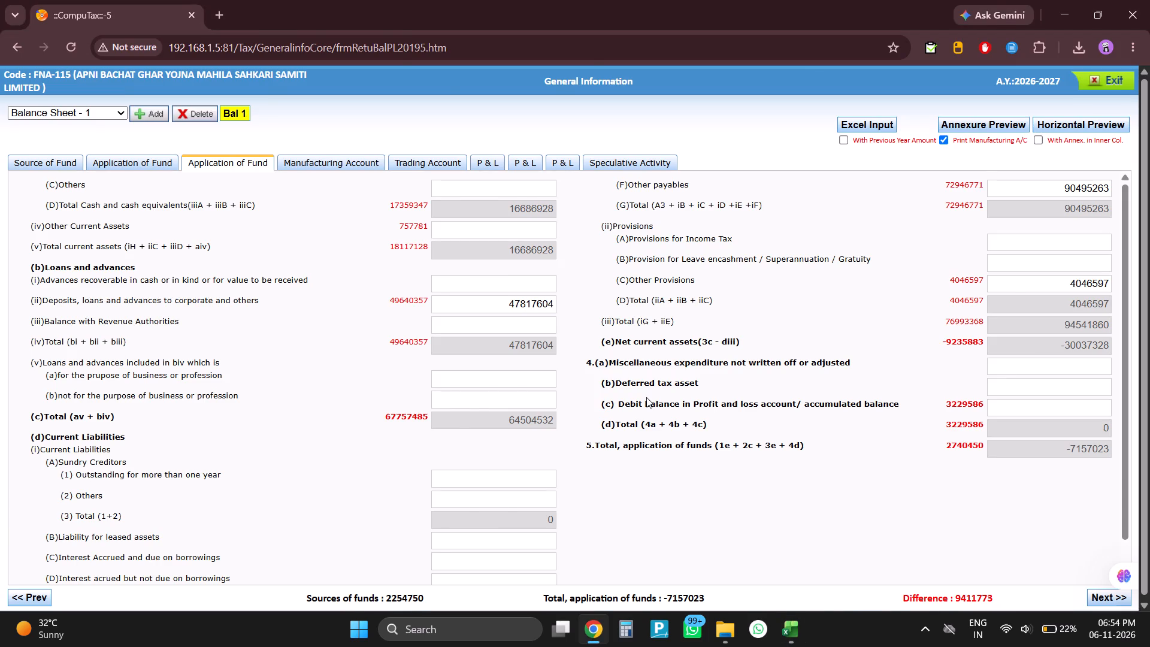
key("alt+Tab")
scroll(756, 388, "down", 2)
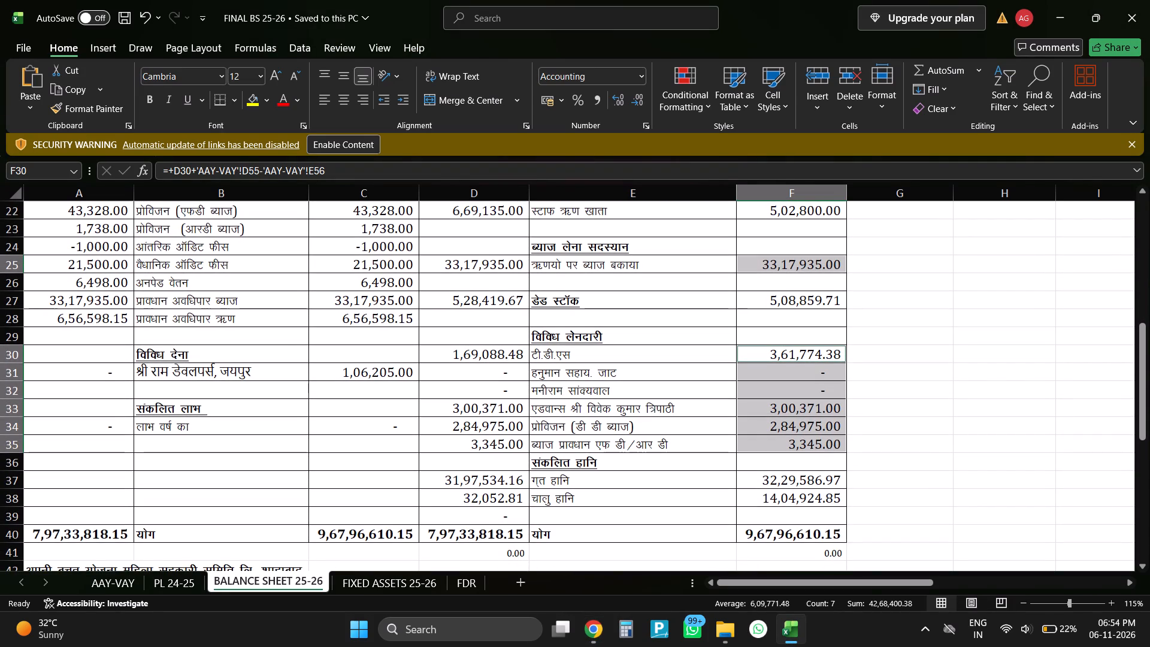
triple_click(892, 605)
Back in the return, enter the copied combined sum as 4268400 under Other Current Assets.
key("alt+Tab")
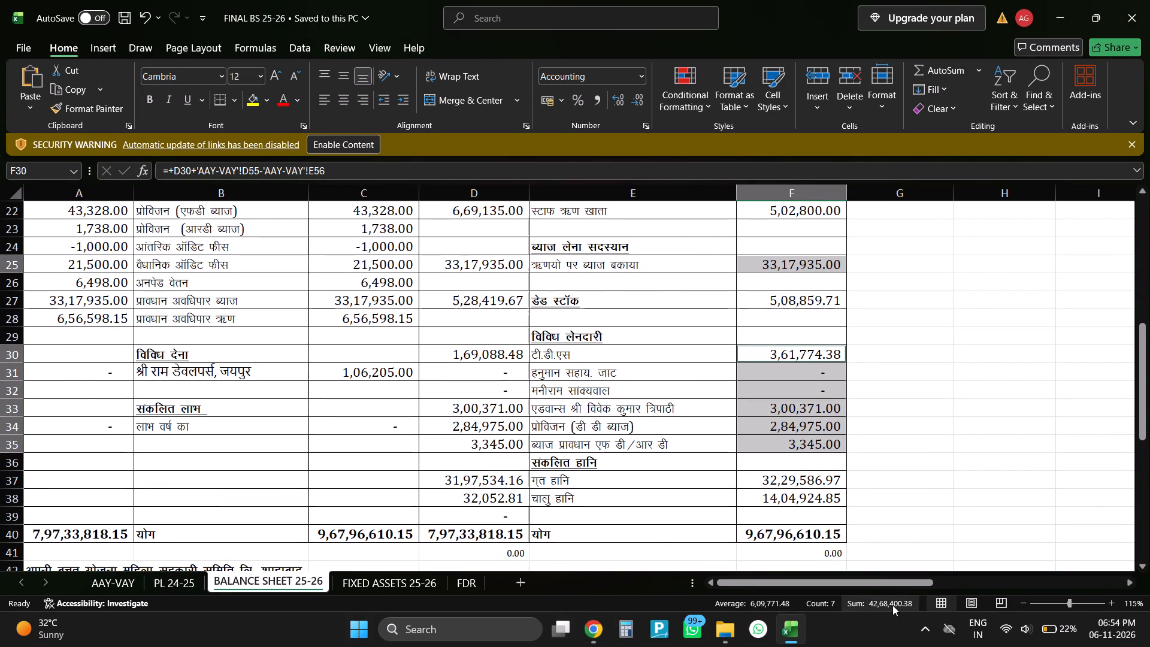
left_click(503, 217)
left_click(495, 229)
key("ctrl+v")
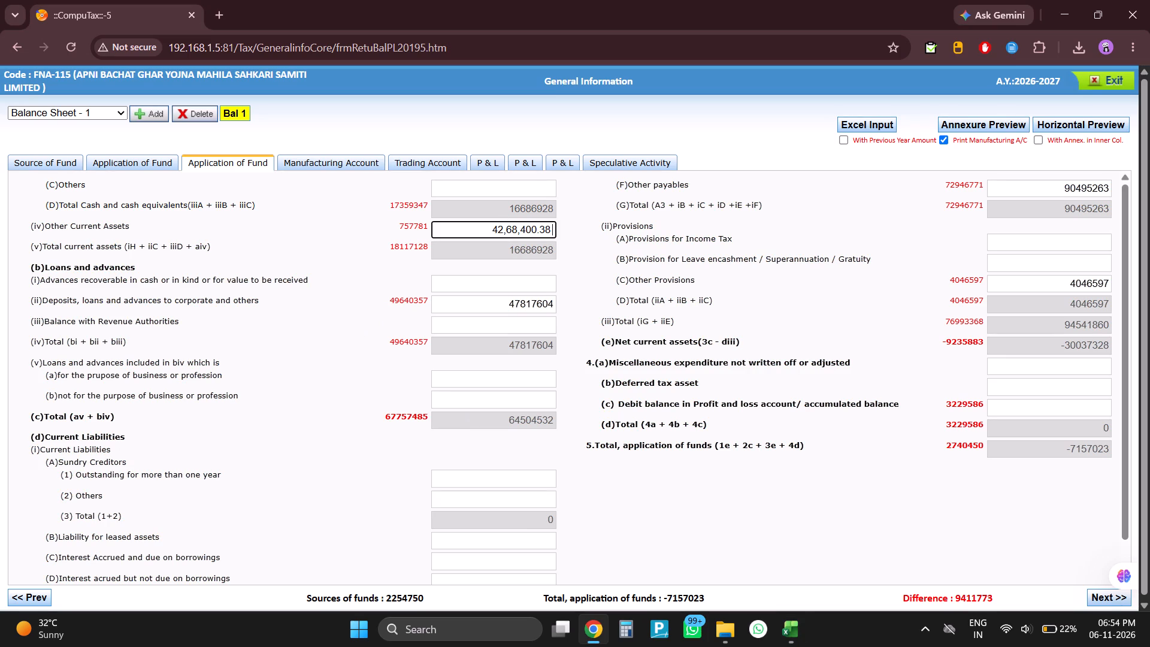
key("BackSpace")
key("BackSpace")
key("BackSpace")
key("BackSpace")
left_click(315, 259)
In Excel, copy the 31-03-2026 dead stock amount from cell F27.
key("alt+Tab")
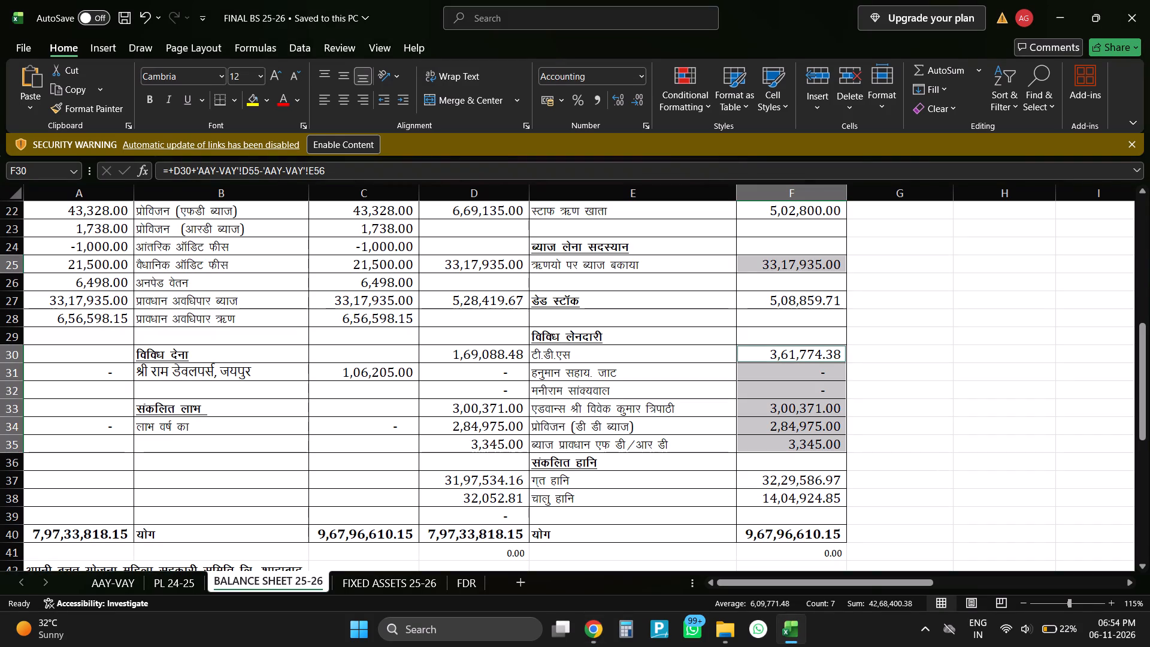
left_click(788, 297)
key("ctrl+c")
In the return's first Application of Fund page, enter the copied dead stock as 508859 under Gross Block in Fixed assets.
key("alt+Tab")
left_click(131, 164)
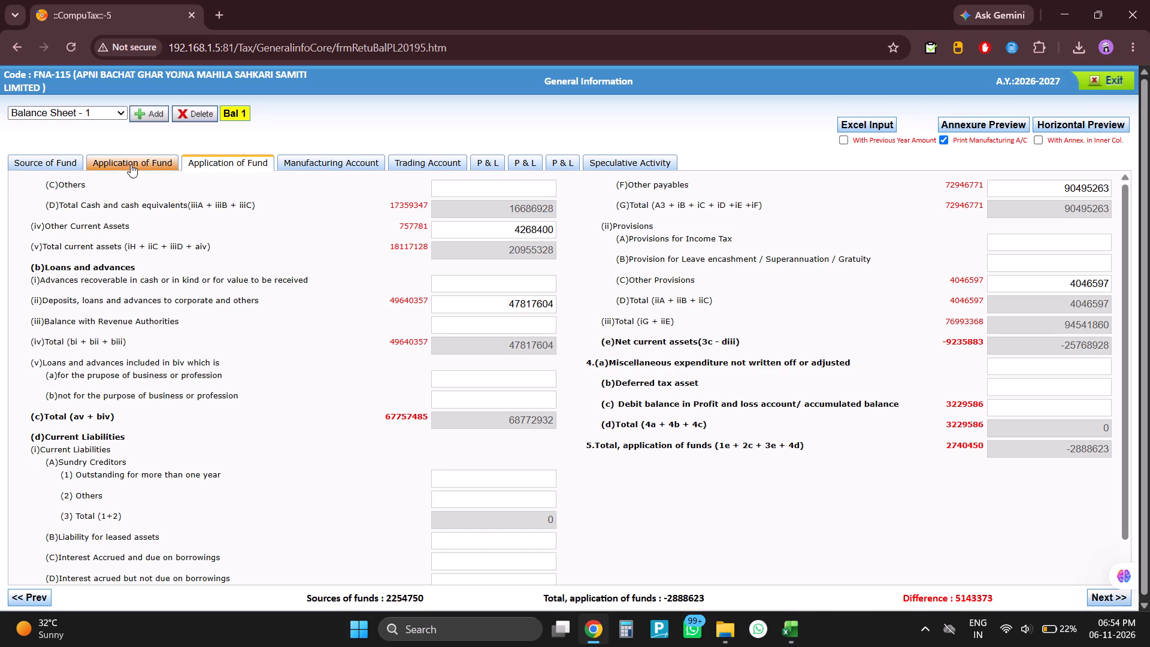
key("ctrl+v")
key("BackSpace")
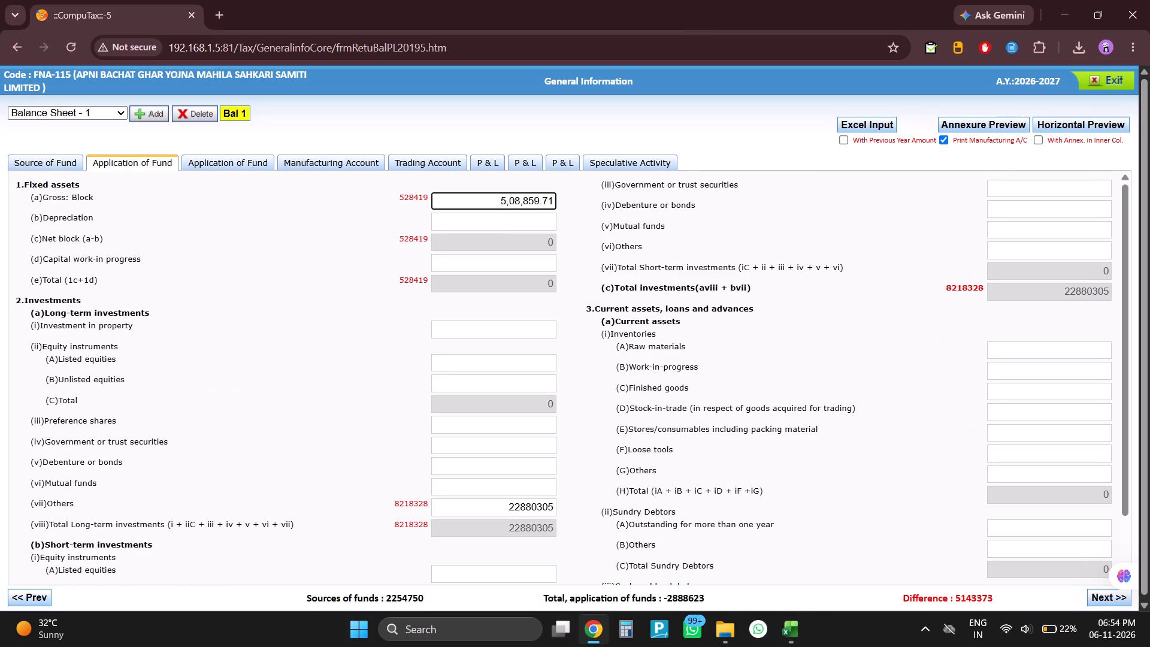
key("BackSpace")
key("BackSpace")
key("BackSpace")
left_click(317, 261)
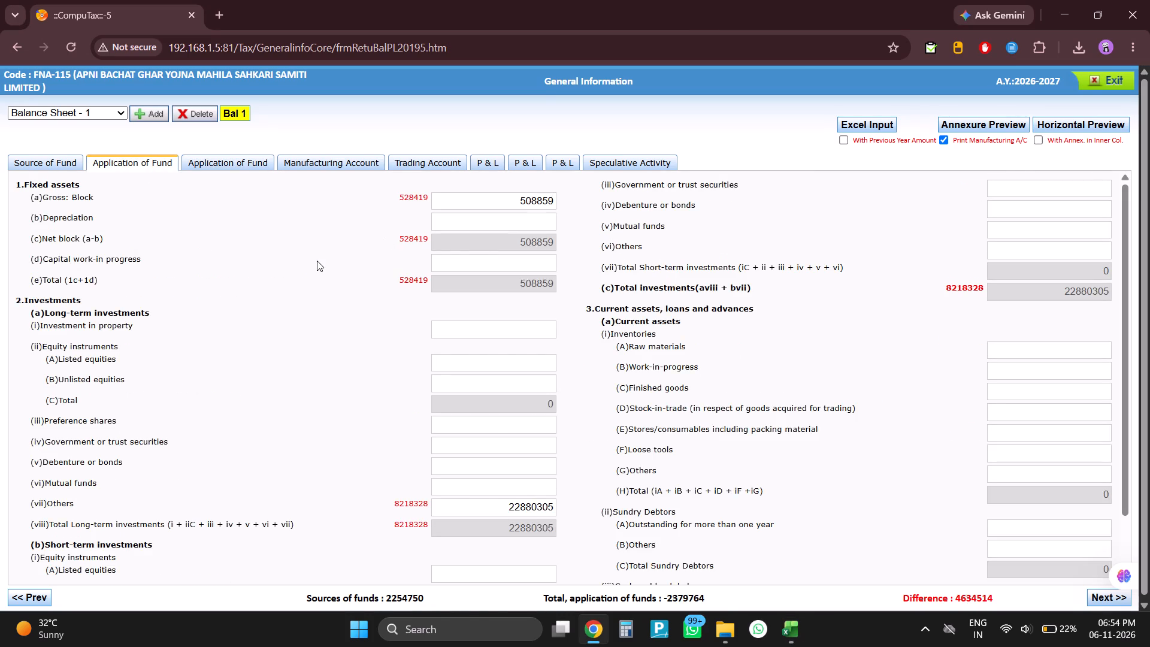
In Excel, copy the sum of the 31-03-2026 accumulated loss amounts in cells F37 and F38.
key("alt+Tab")
scroll(819, 394, "down", 1)
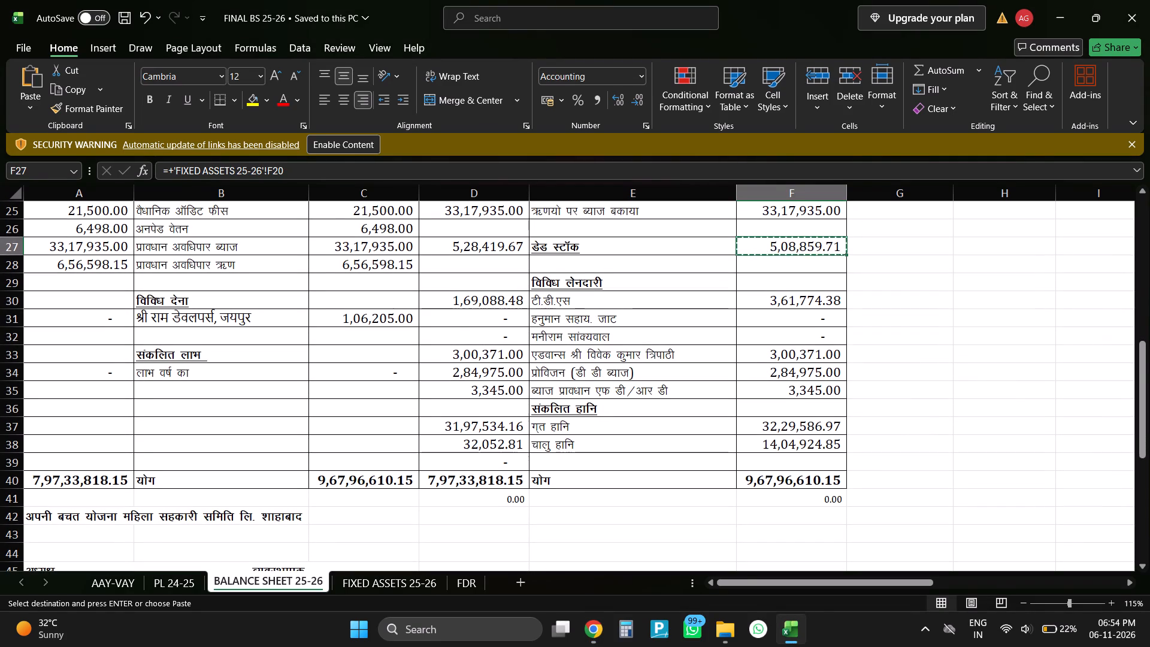
left_click_drag(804, 427, 801, 439)
key("Escape")
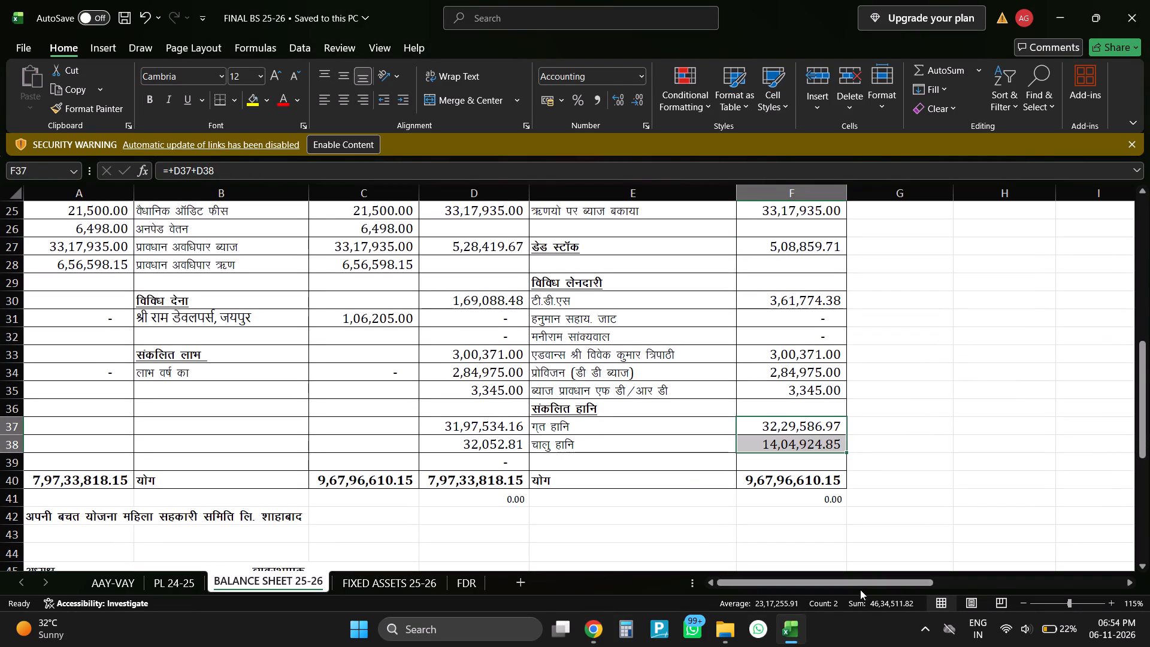
double_click(889, 603)
In the return's second Application of Fund page, enter the copied sum as 4634511 under Debit balance in Profit and loss account.
key("alt+Tab")
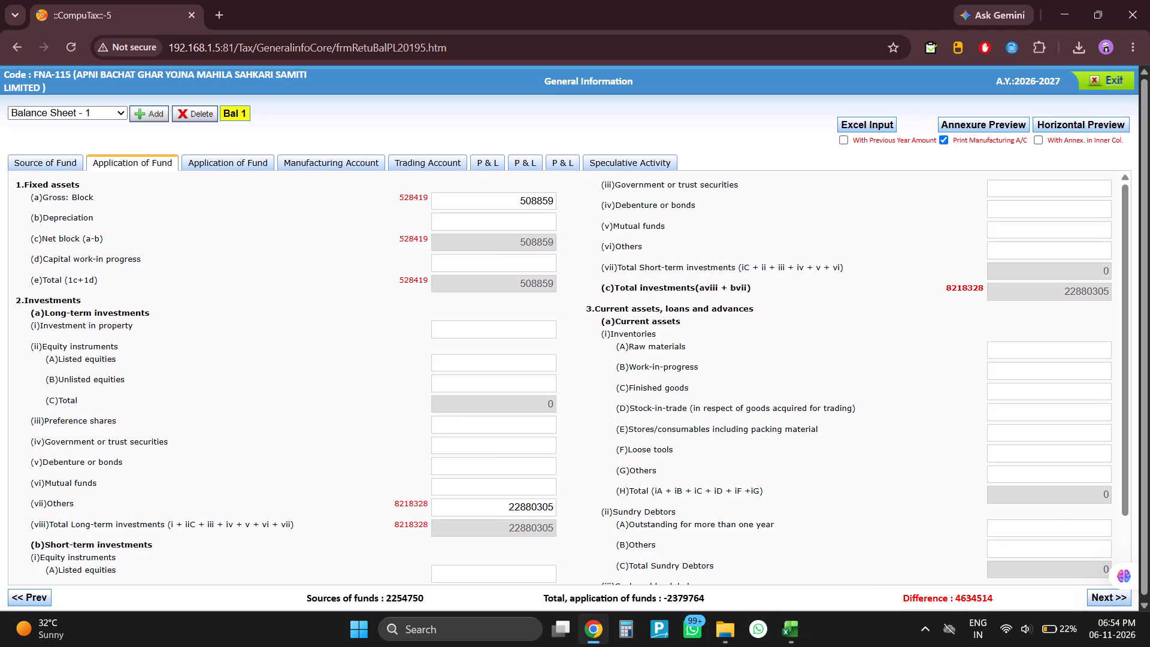
left_click(239, 166)
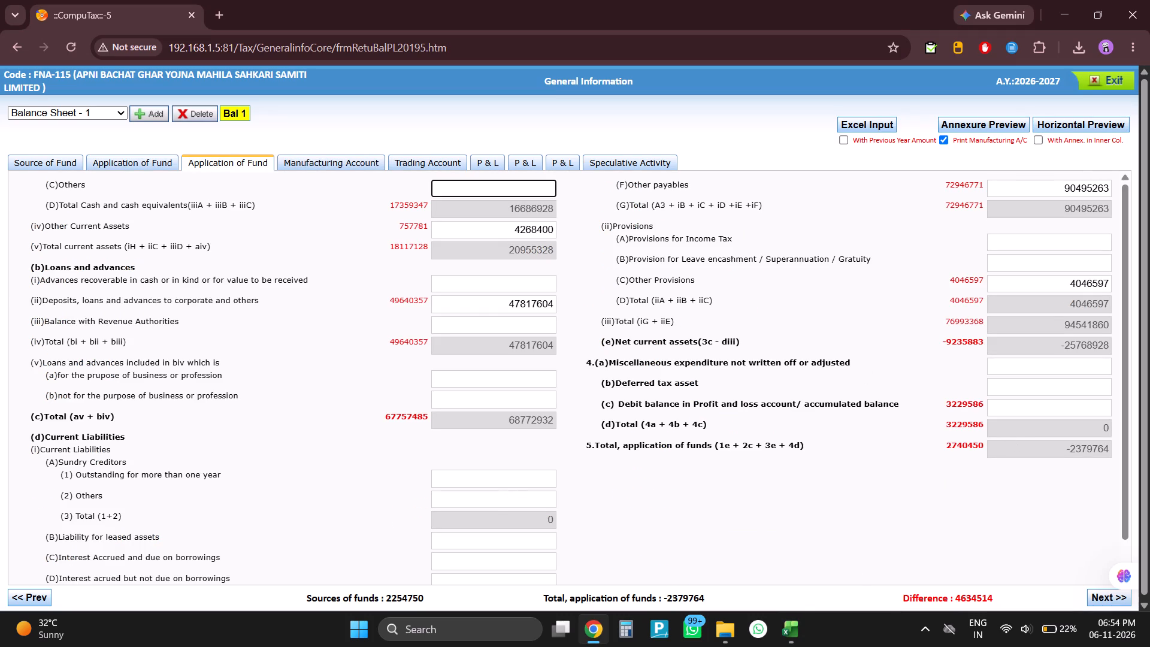
left_click(1017, 409)
key("ctrl+v")
key("BackSpace")
key("BackSpace")
key("BackSpace")
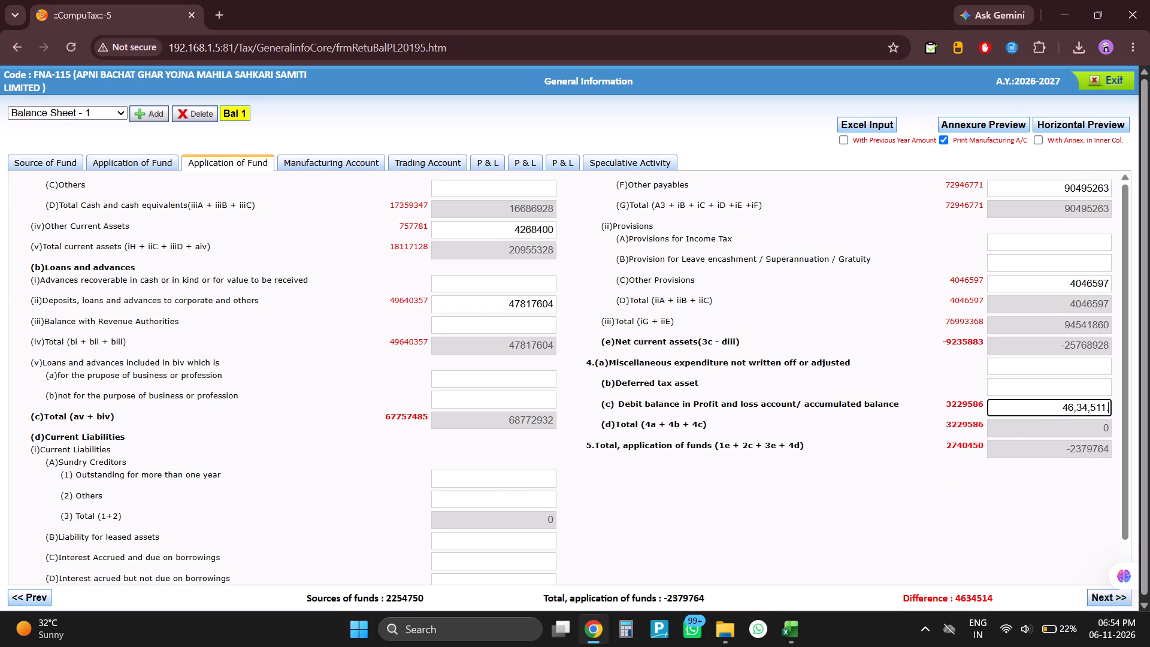
key("BackSpace")
left_click(917, 401)
Set Other Current Assets to 4268403 to absorb the rounding difference.
key("alt+Tab")
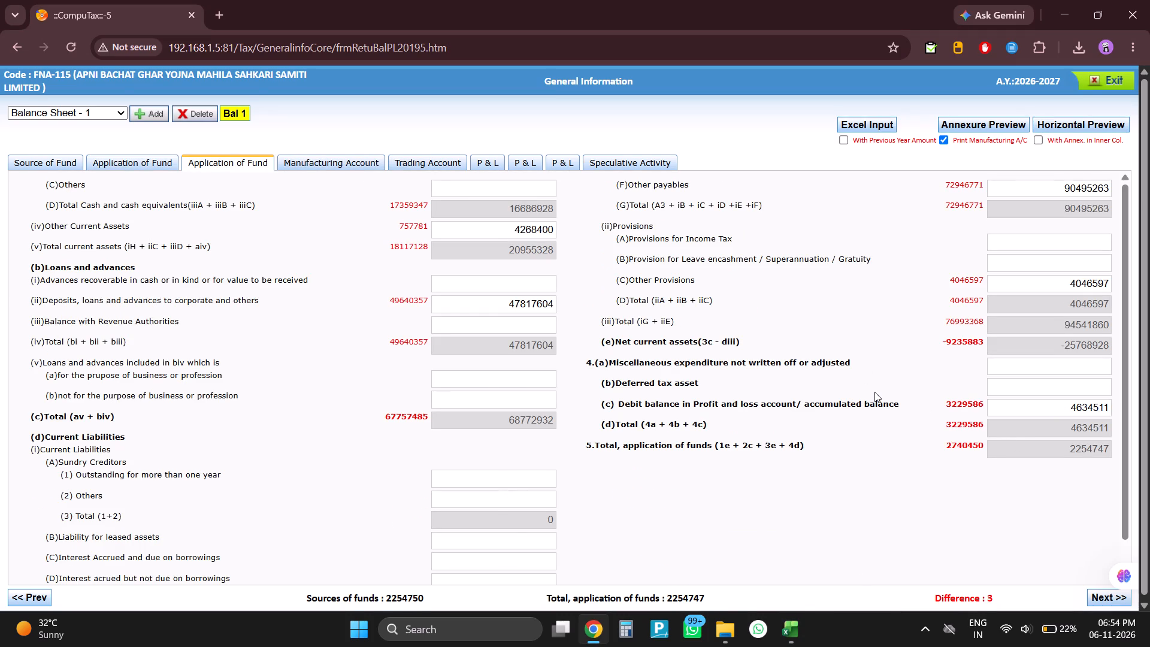
key("alt+Tab")
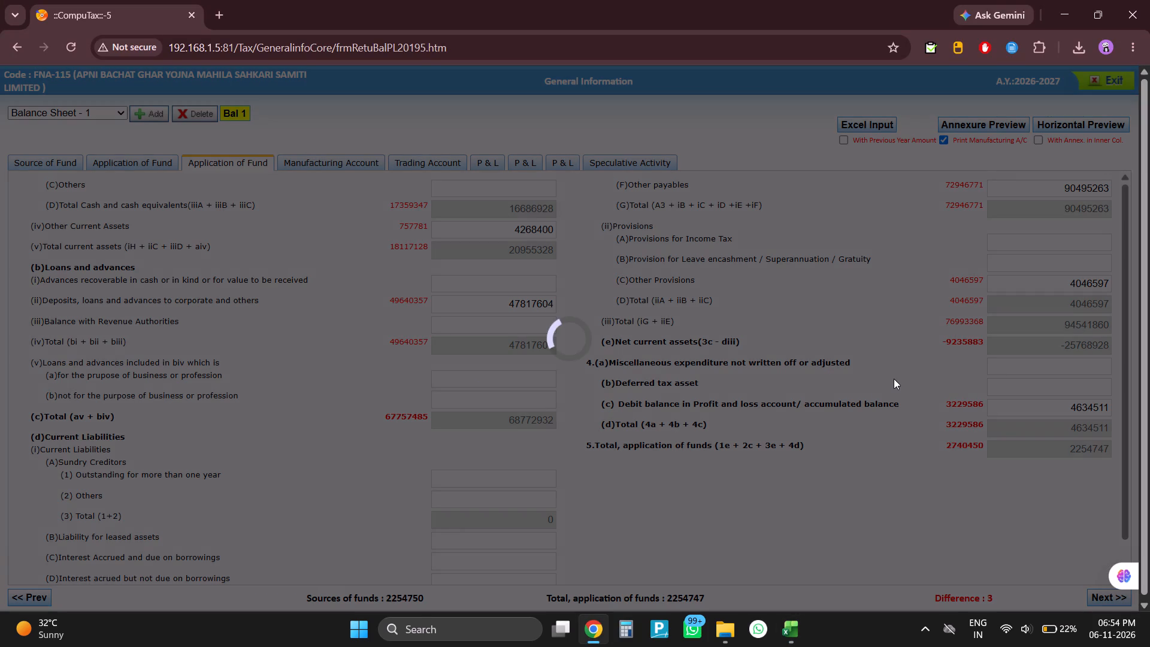
key("alt+Tab")
key("alt+Tab")
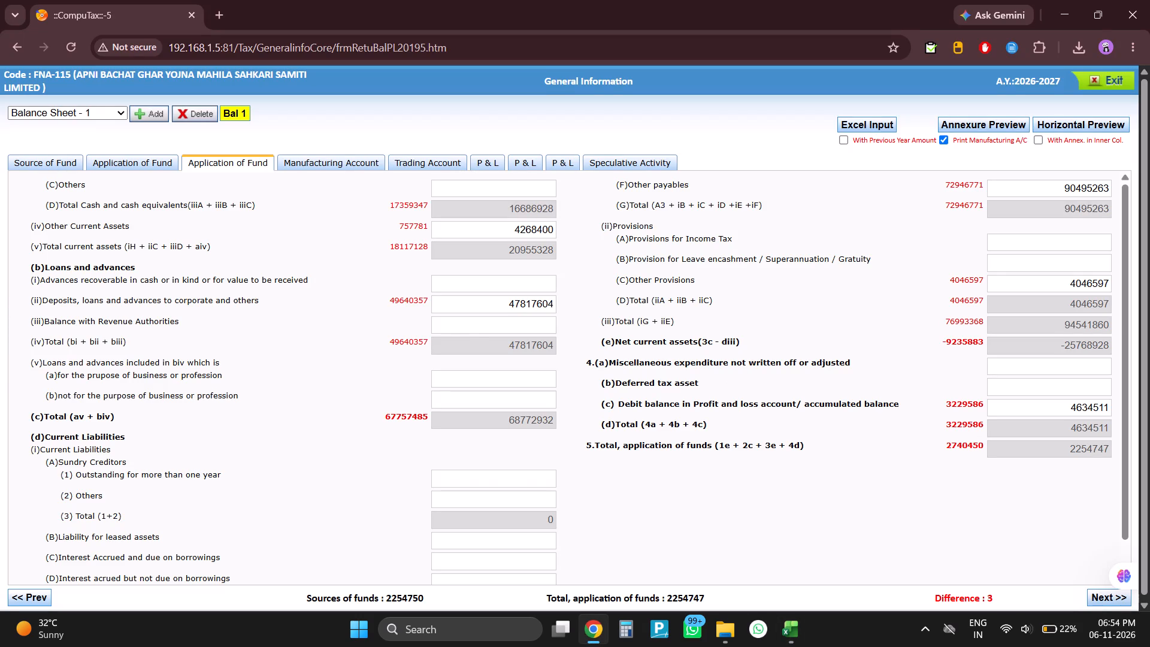
left_click(552, 232)
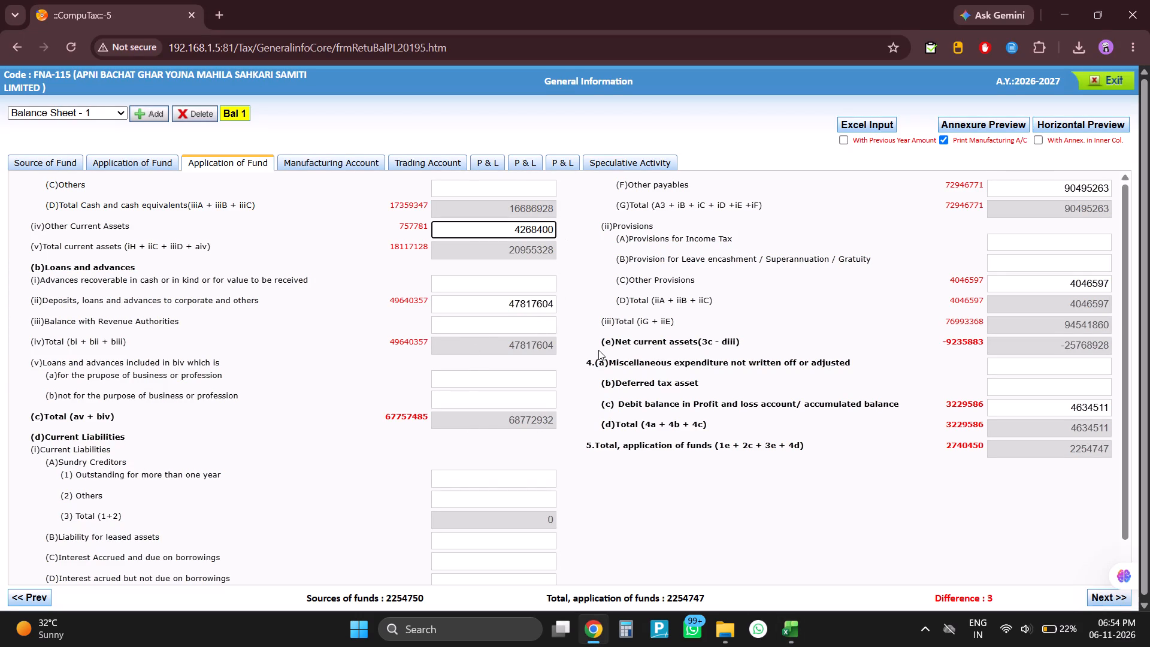
key("BackSpace")
key("3")
left_click(664, 337)
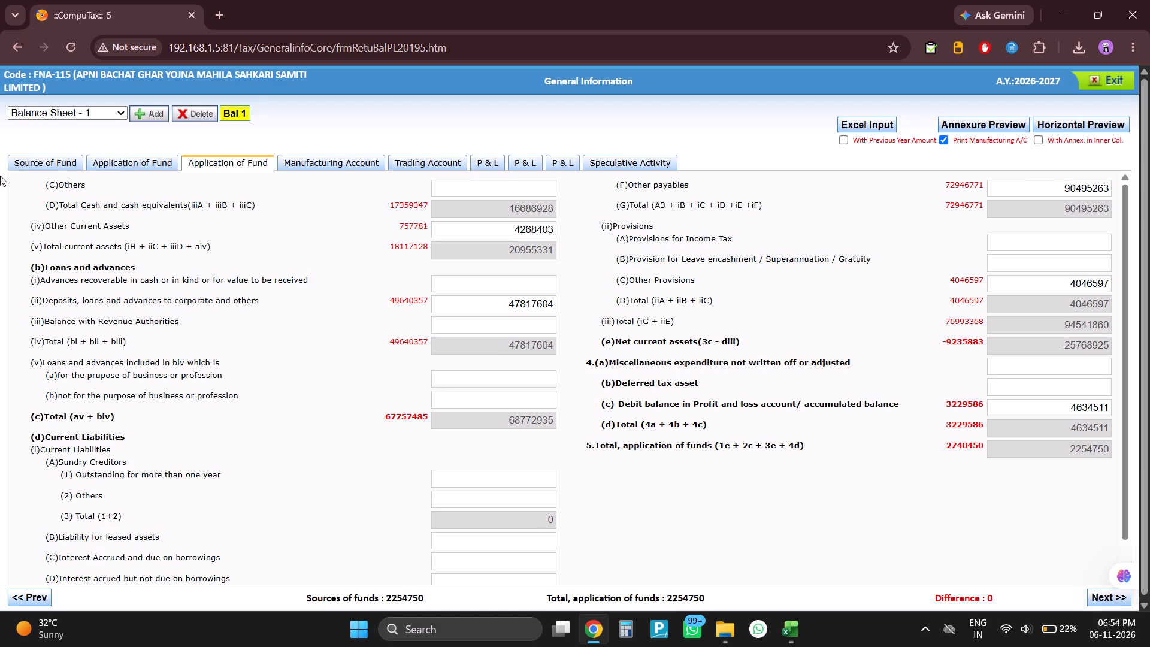
Review the return's Source of Fund, both Application of Fund, Manufacturing Account and Trading Account pages.
left_click(31, 168)
scroll(284, 377, "down", 7)
scroll(284, 377, "up", 5)
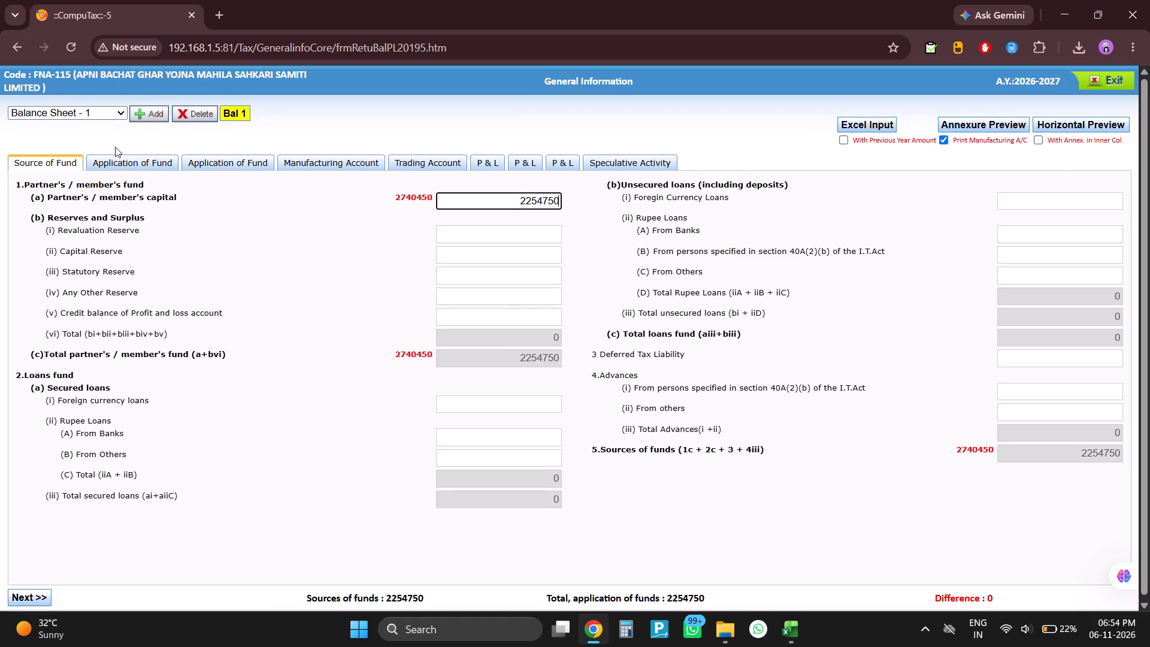
left_click(119, 158)
scroll(331, 362, "down", 6)
scroll(331, 362, "up", 6)
scroll(331, 362, "down", 2)
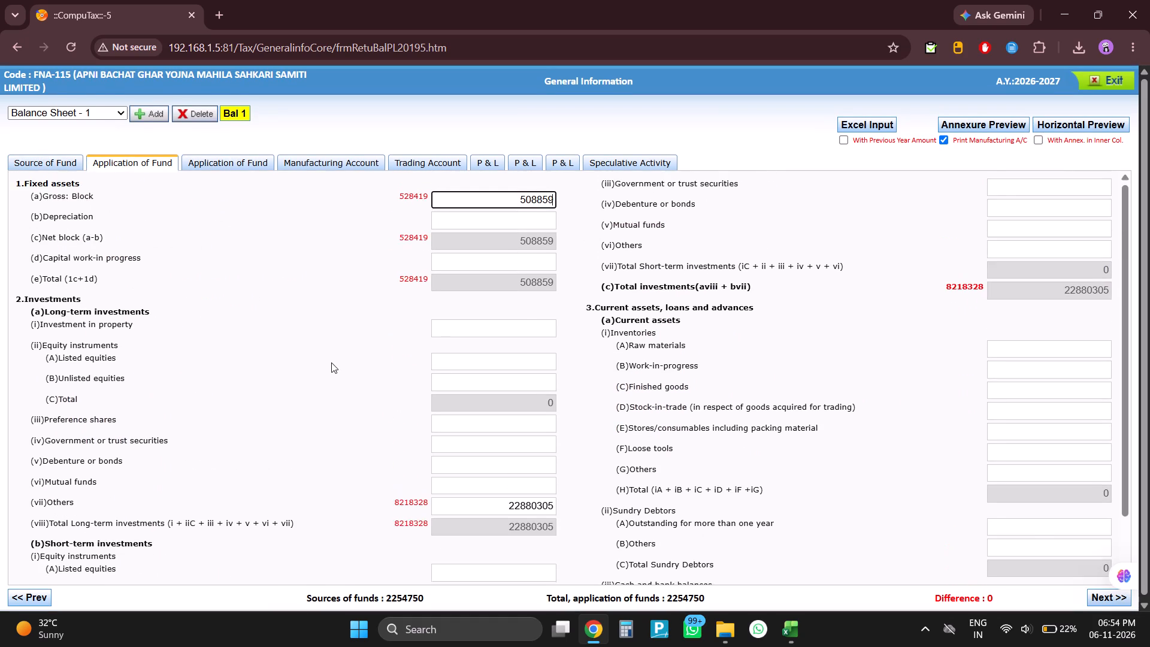
scroll(331, 362, "down", 4)
scroll(331, 362, "up", 5)
left_click(224, 161)
scroll(282, 435, "down", 3)
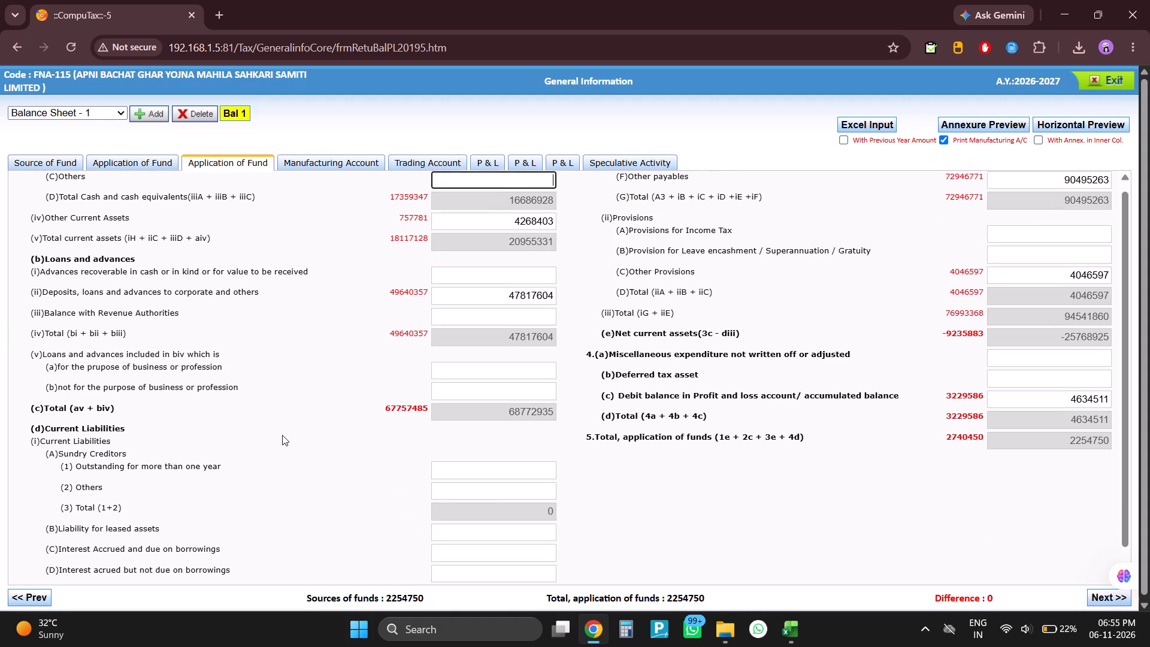
scroll(282, 435, "down", 4)
scroll(282, 435, "up", 6)
left_click(310, 168)
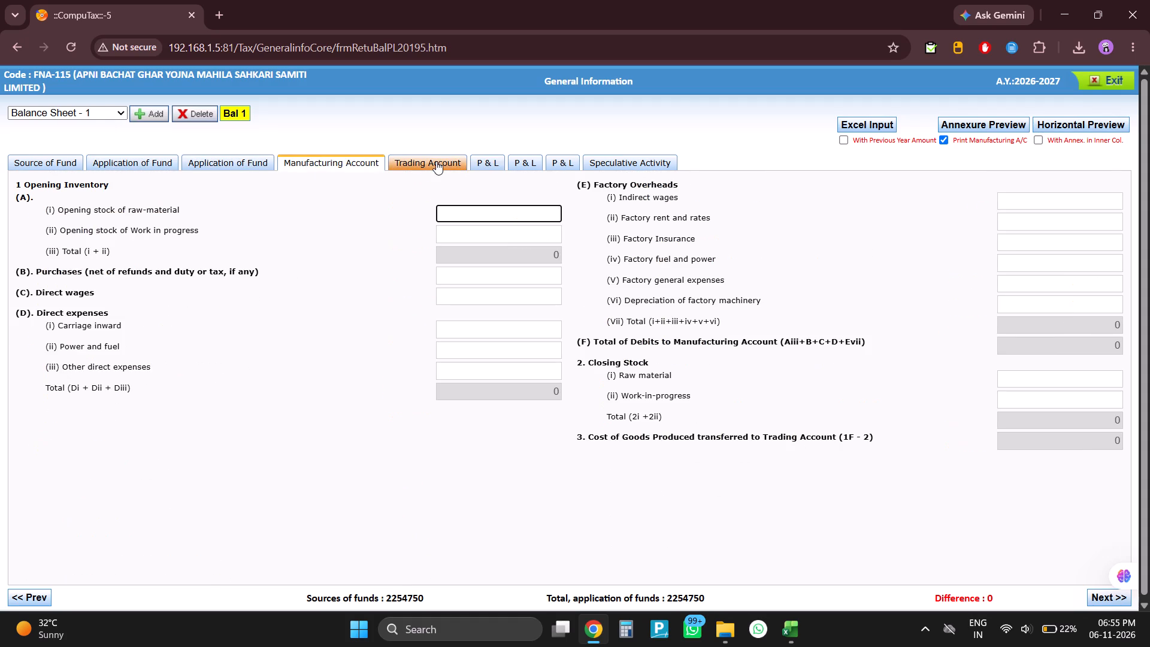
left_click(436, 161)
scroll(377, 352, "down", 5)
scroll(377, 352, "up", 5)
In Excel, switch to the PL 24-25 sheet and read through its expense and income entries.
key("alt+Tab")
scroll(400, 433, "down", 1)
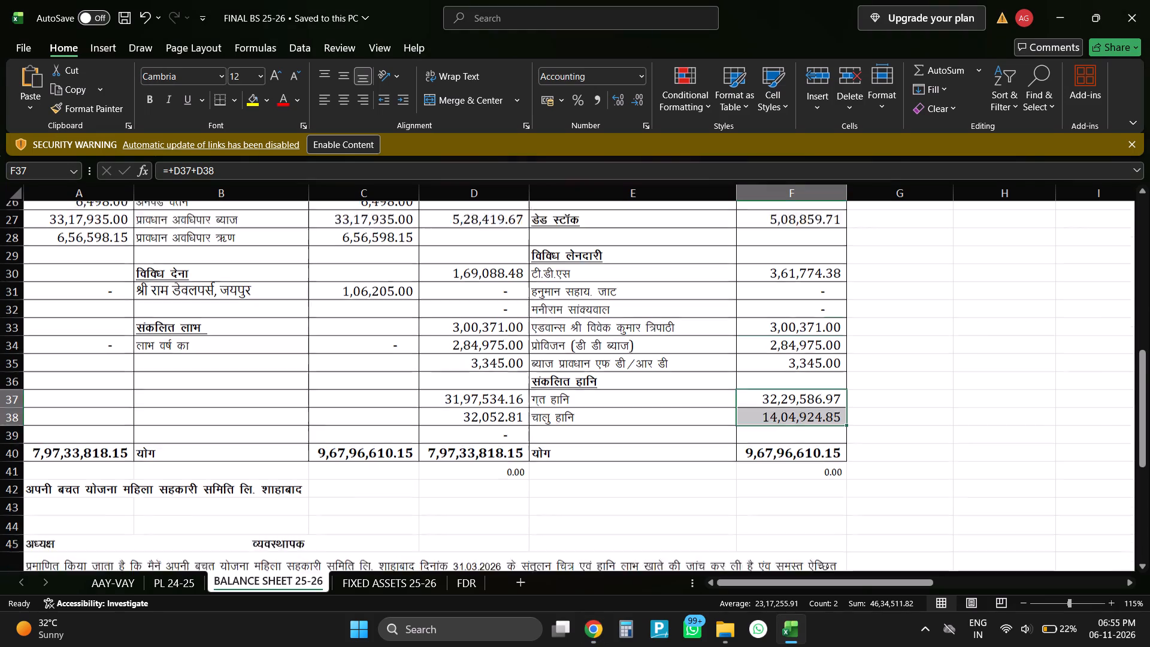
scroll(400, 433, "down", 1)
scroll(400, 433, "up", 20)
scroll(400, 433, "up", 1)
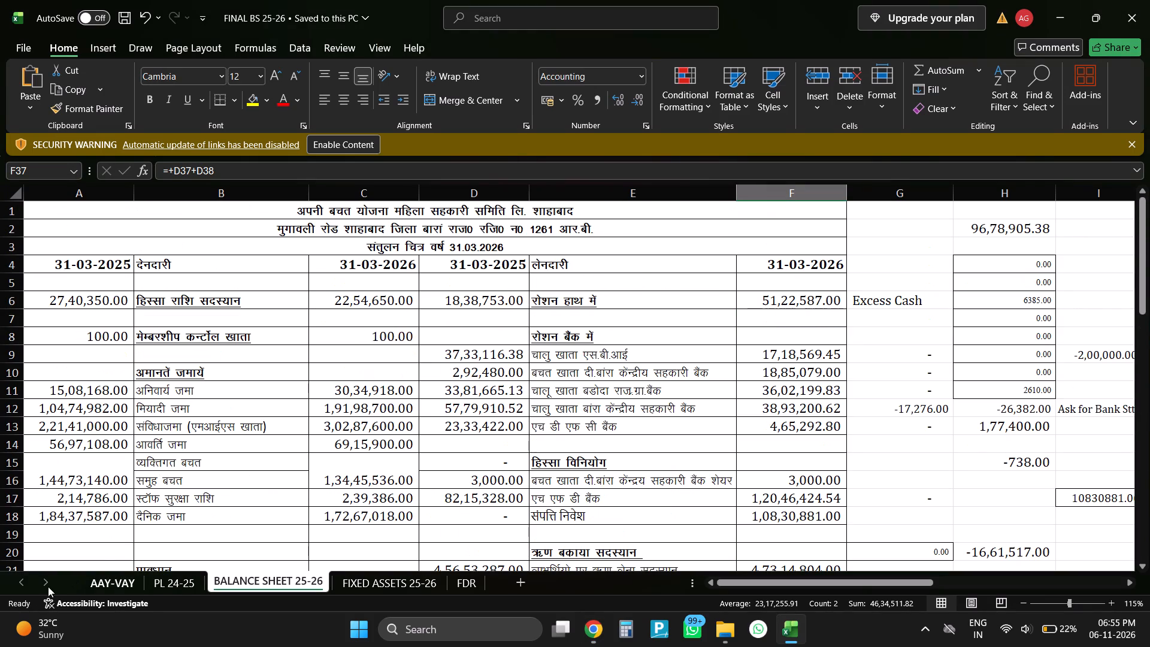
left_click(169, 586)
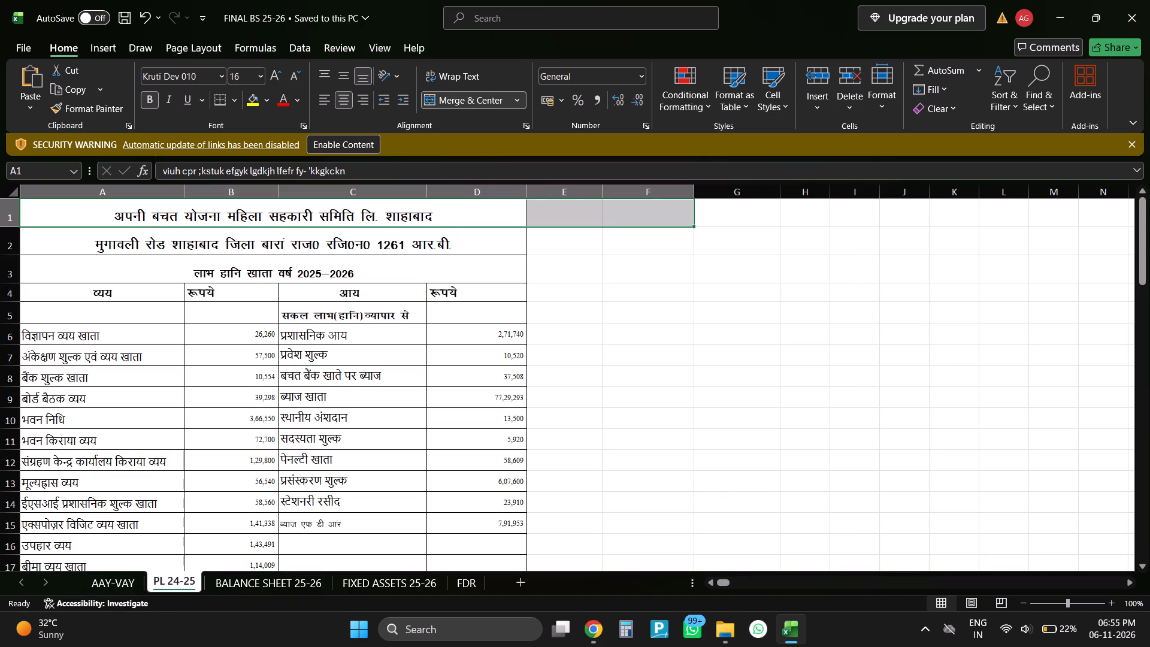
scroll(241, 390, "up", 1)
left_click_drag(723, 583, 673, 583)
scroll(291, 457, "down", 4)
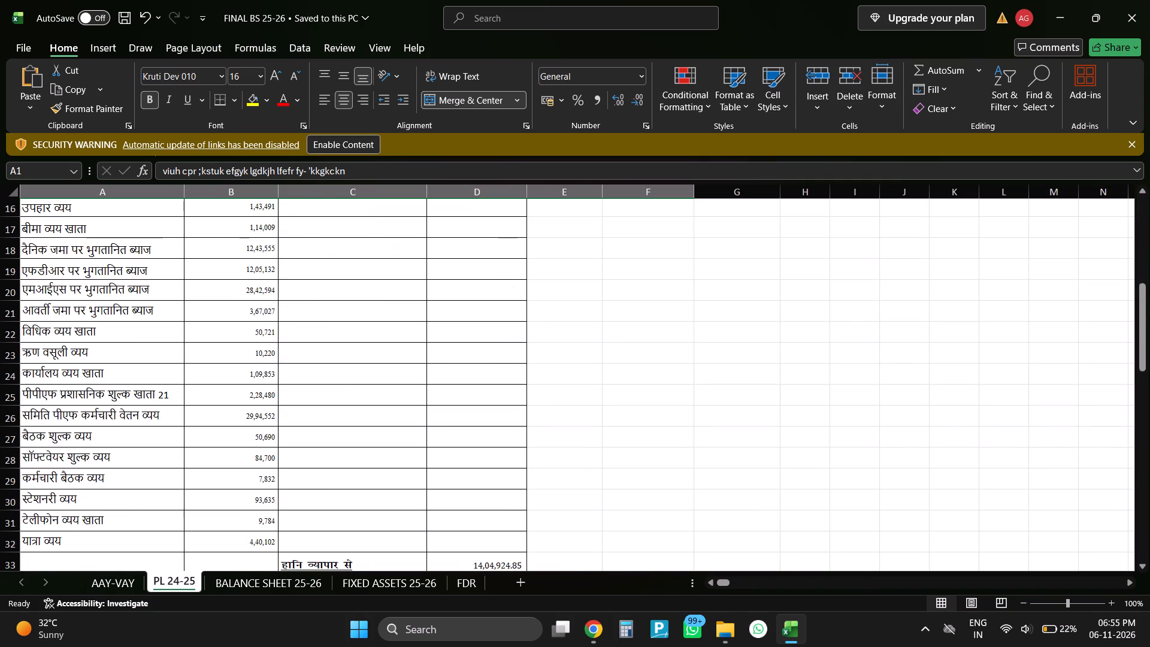
scroll(291, 457, "up", 8)
scroll(291, 457, "down", 9)
scroll(291, 457, "up", 10)
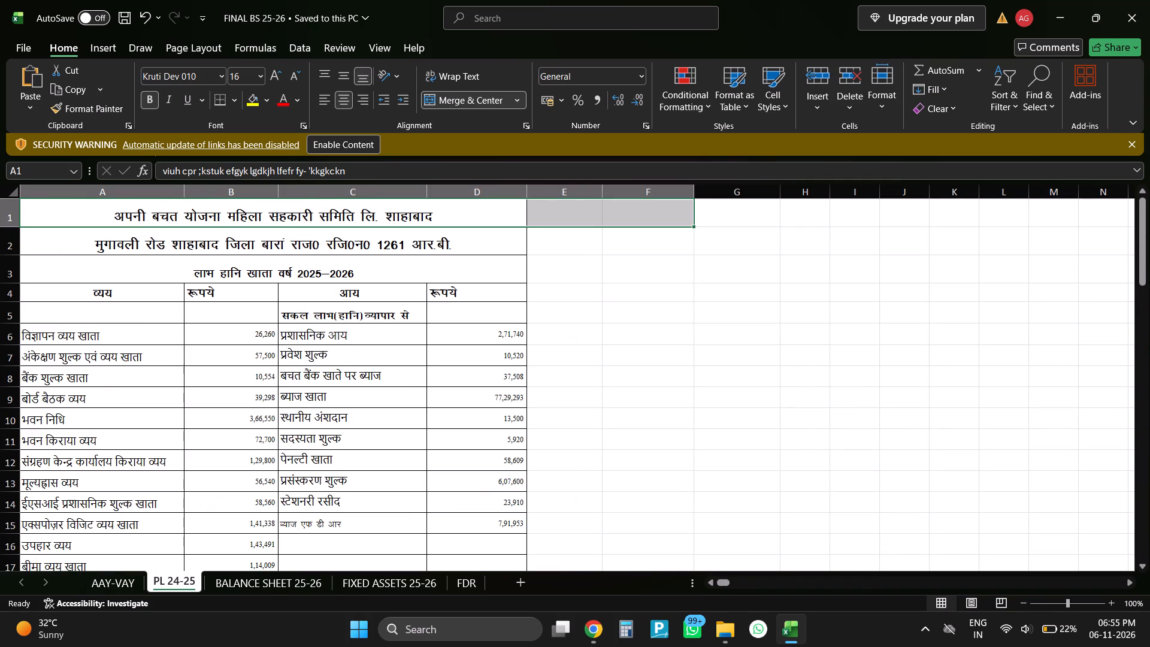
scroll(291, 457, "up", 3)
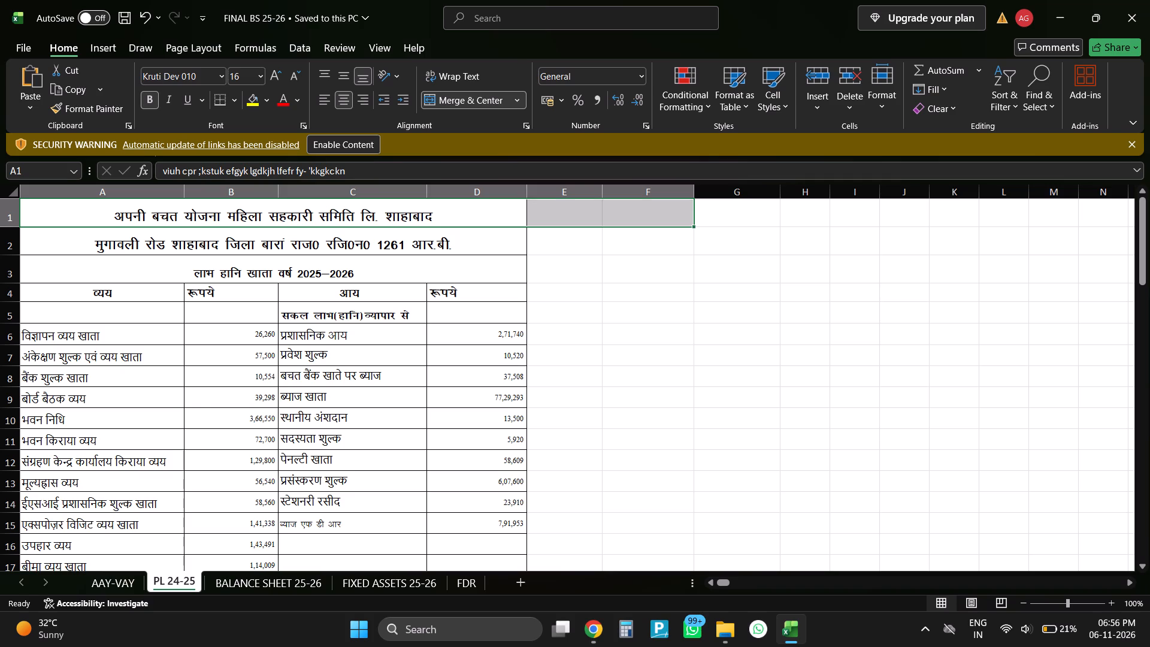
Open the return's first P & L page and compare its income and expense heads with the PL 24-25 sheet in Excel.
key("alt+Tab")
key("alt+Tab")
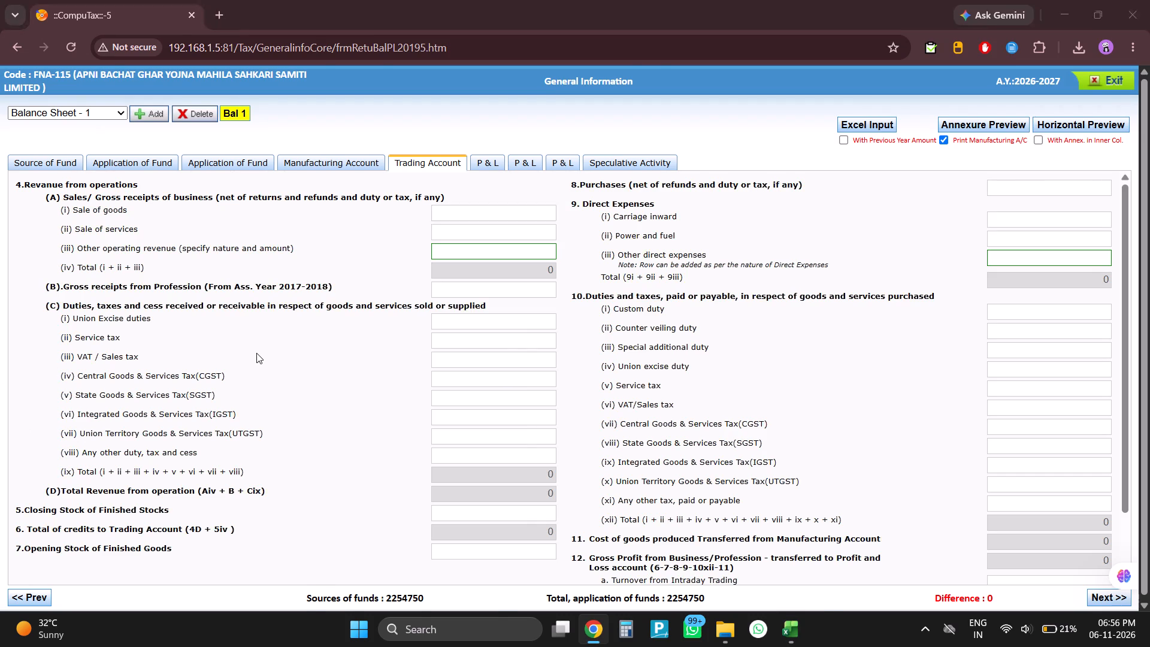
key("alt+Tab")
left_click(486, 160)
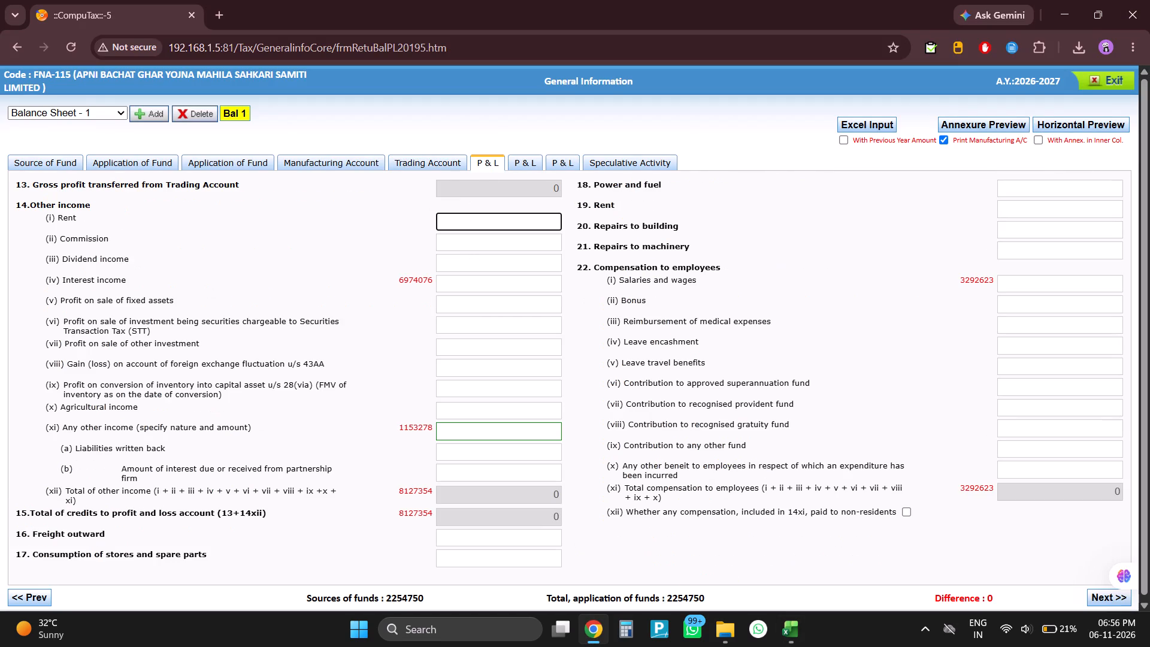
key("alt+Tab")
scroll(233, 358, "down", 2)
scroll(233, 358, "up", 3)
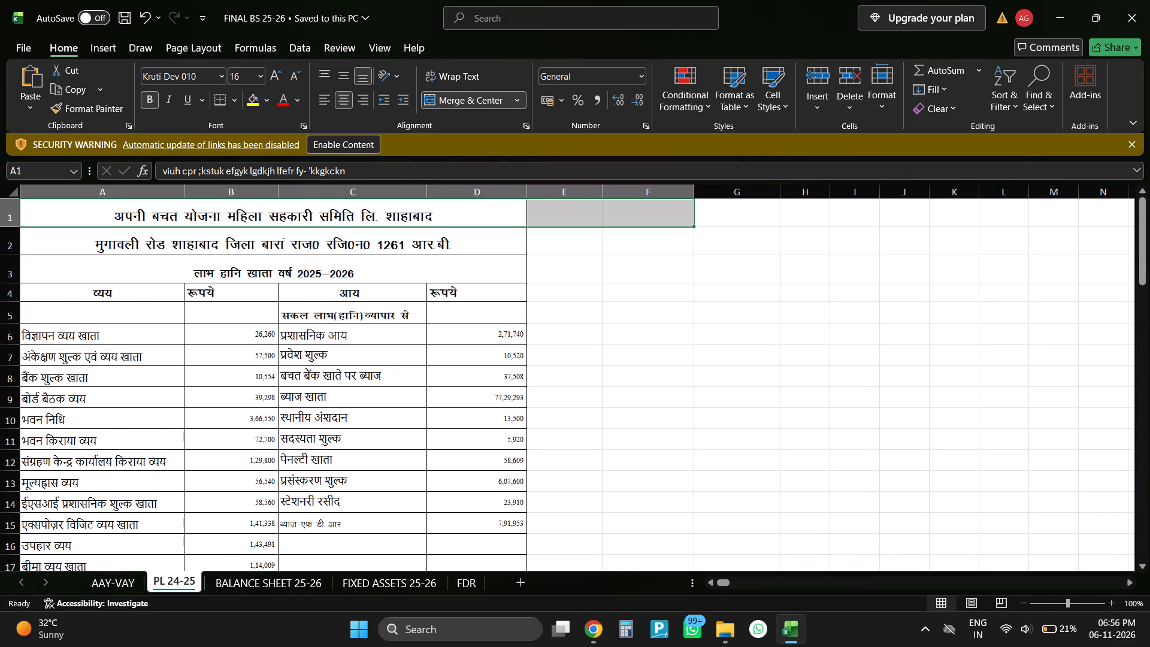
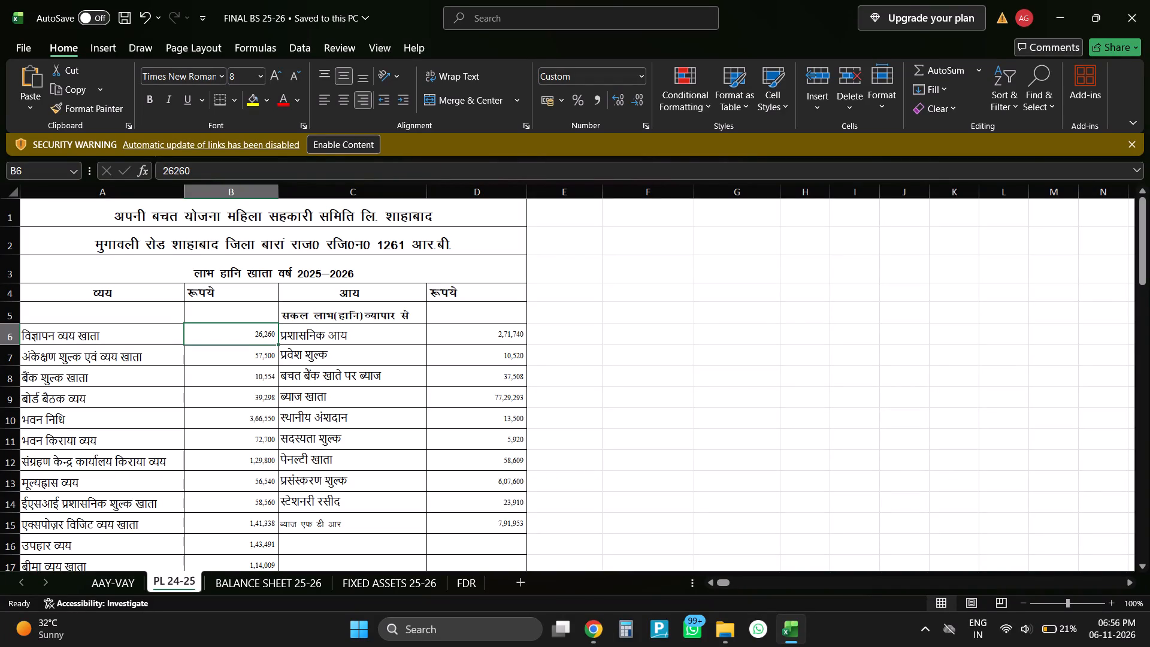
Read through the expense and income entries of the PL 24-25 sheet, down to the closing totals.
scroll(241, 366, "down", 2)
scroll(241, 366, "up", 3)
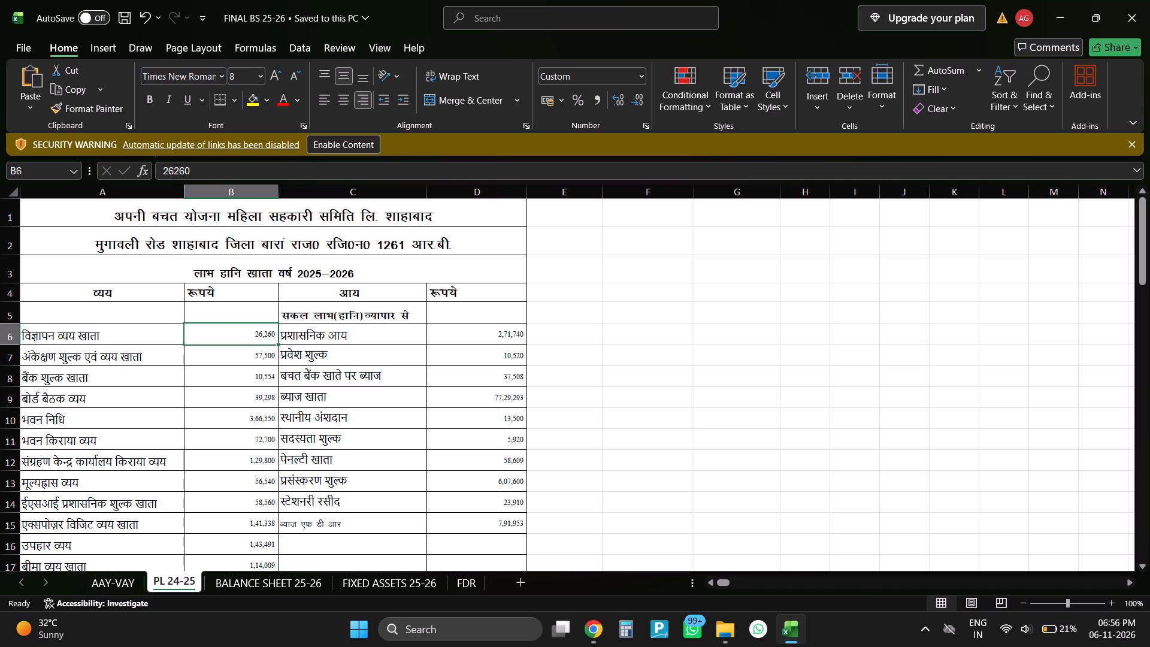
scroll(241, 394, "down", 1)
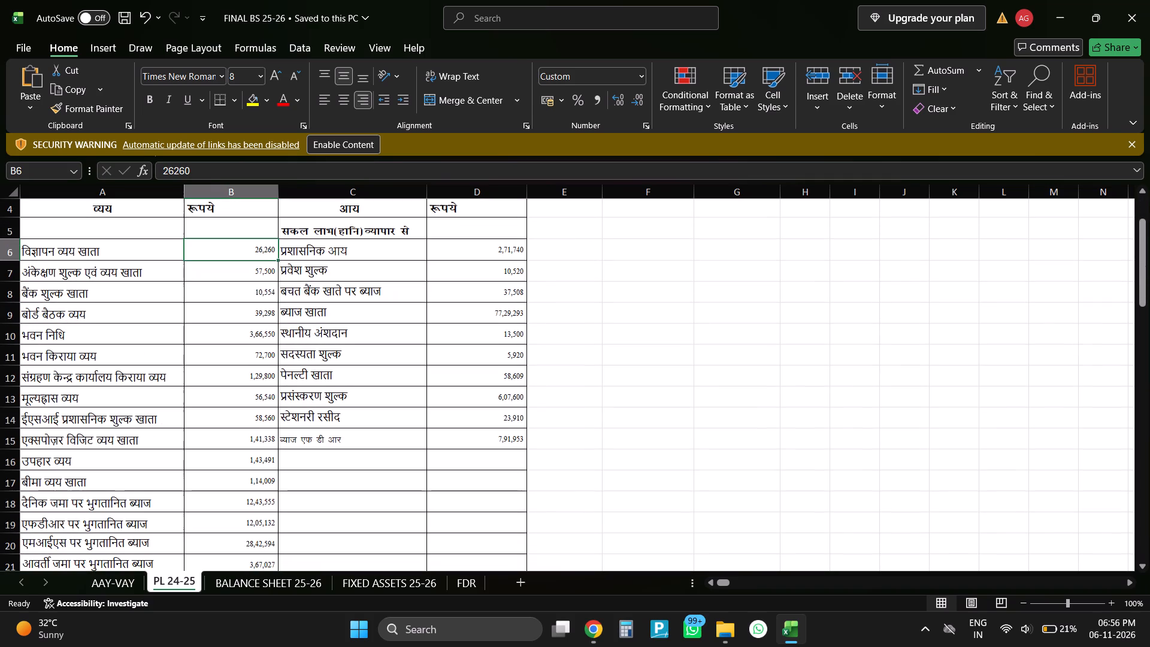
scroll(241, 394, "up", 1)
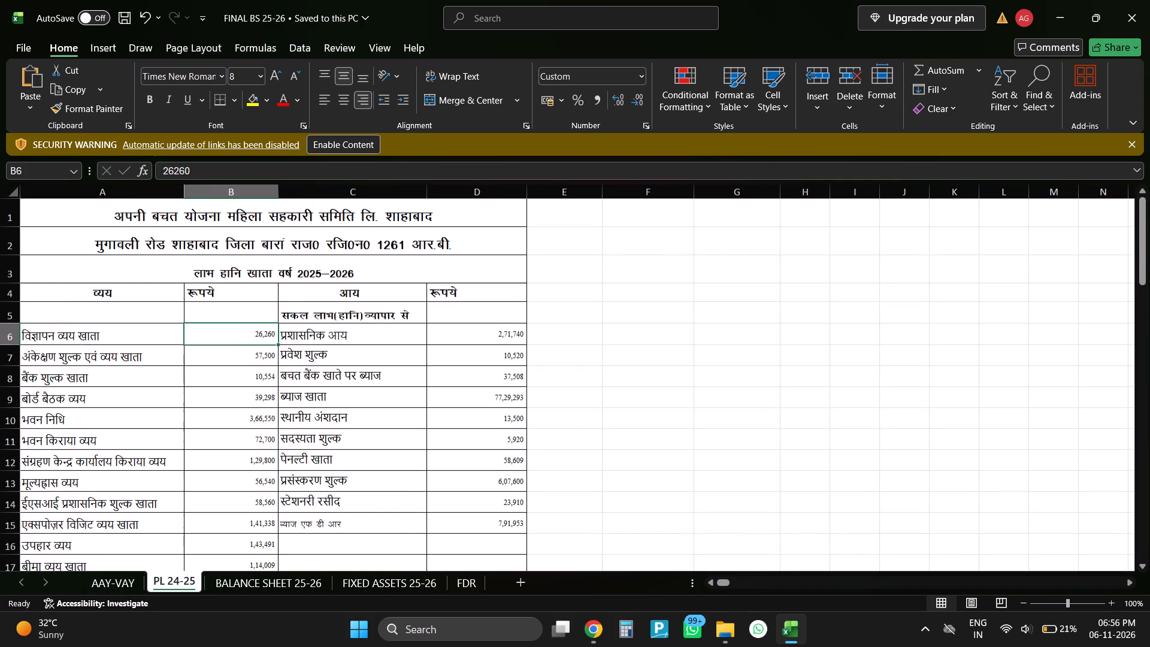
scroll(244, 416, "down", 6)
scroll(244, 416, "up", 2)
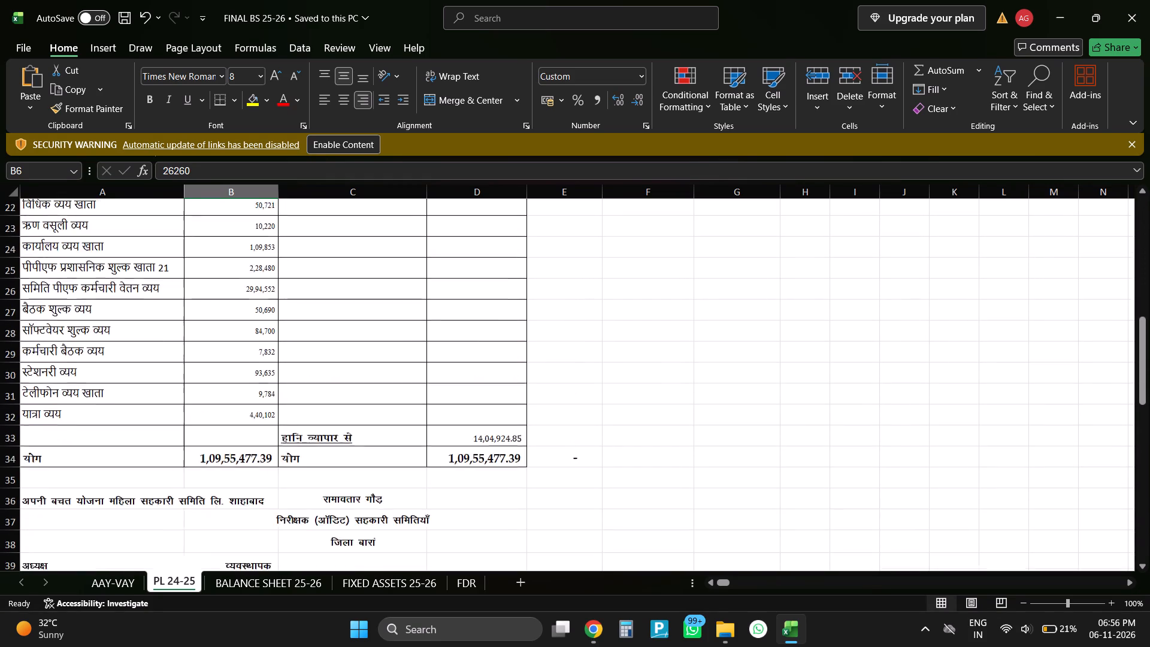
scroll(244, 416, "up", 5)
In the return's last P & L page, open the annexure for 47. Other expenses and place it beside the PL 24-25 sheet.
key("alt+Tab")
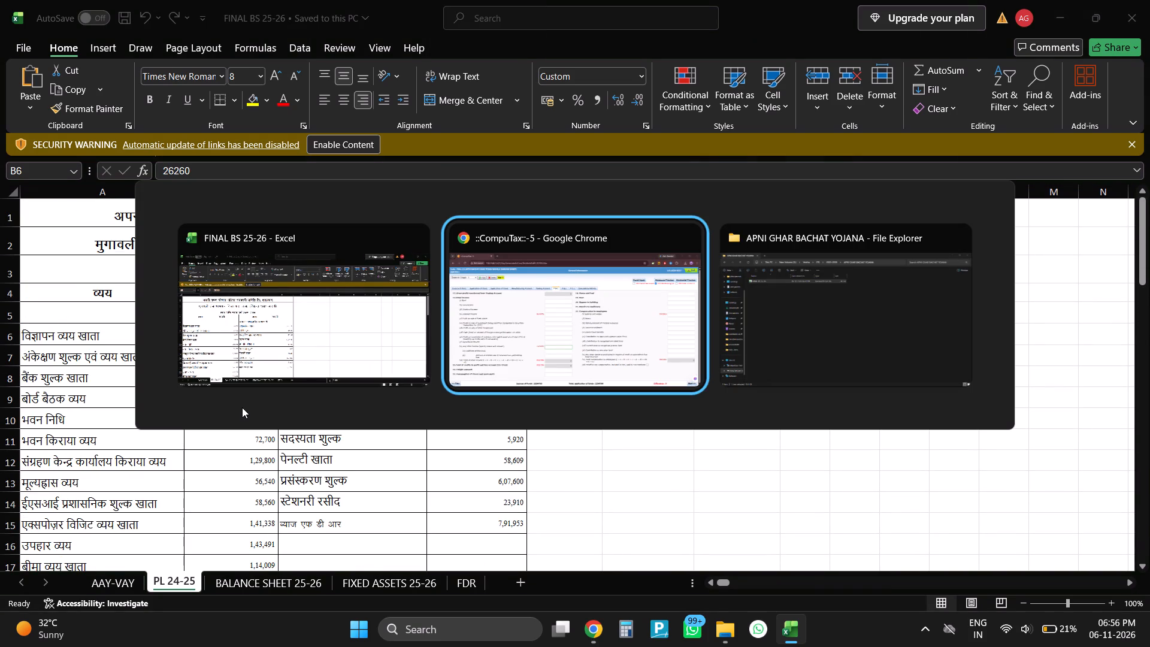
left_click(558, 159)
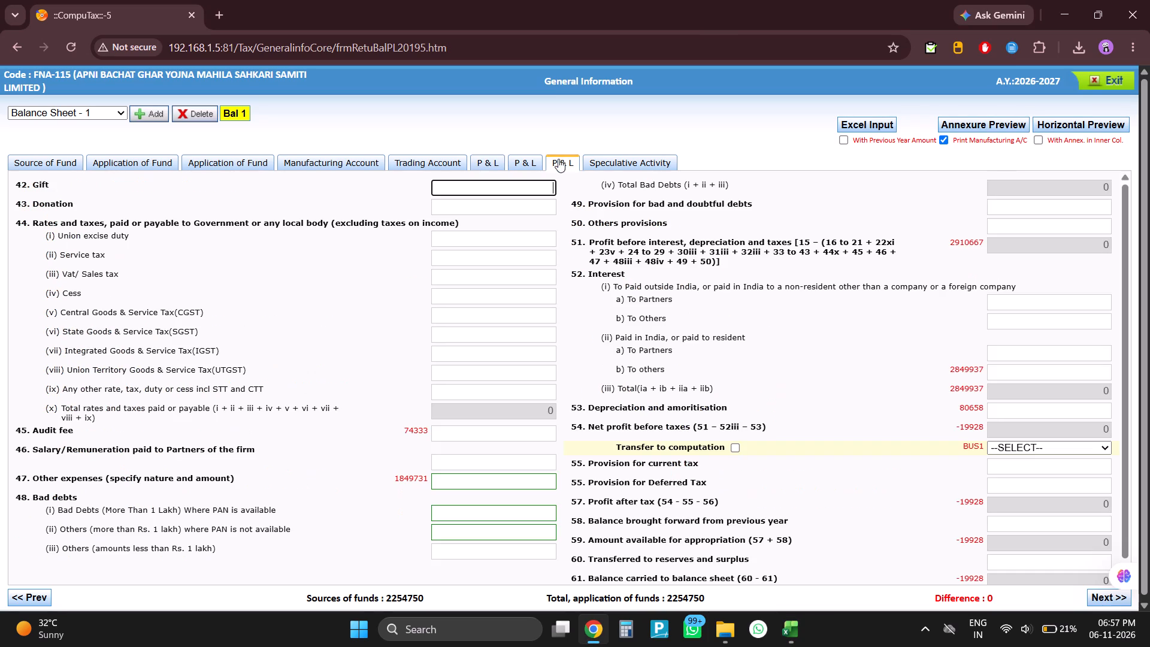
double_click(447, 478)
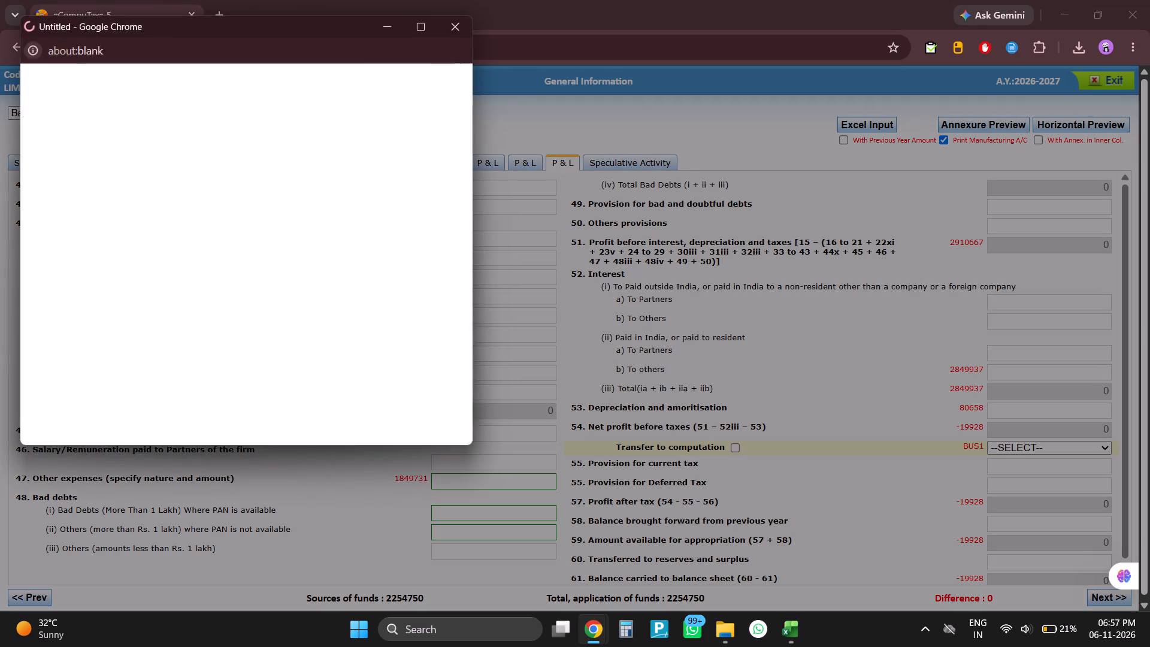
key("alt+Tab")
key("alt+Tab")
key("alt+Tab")
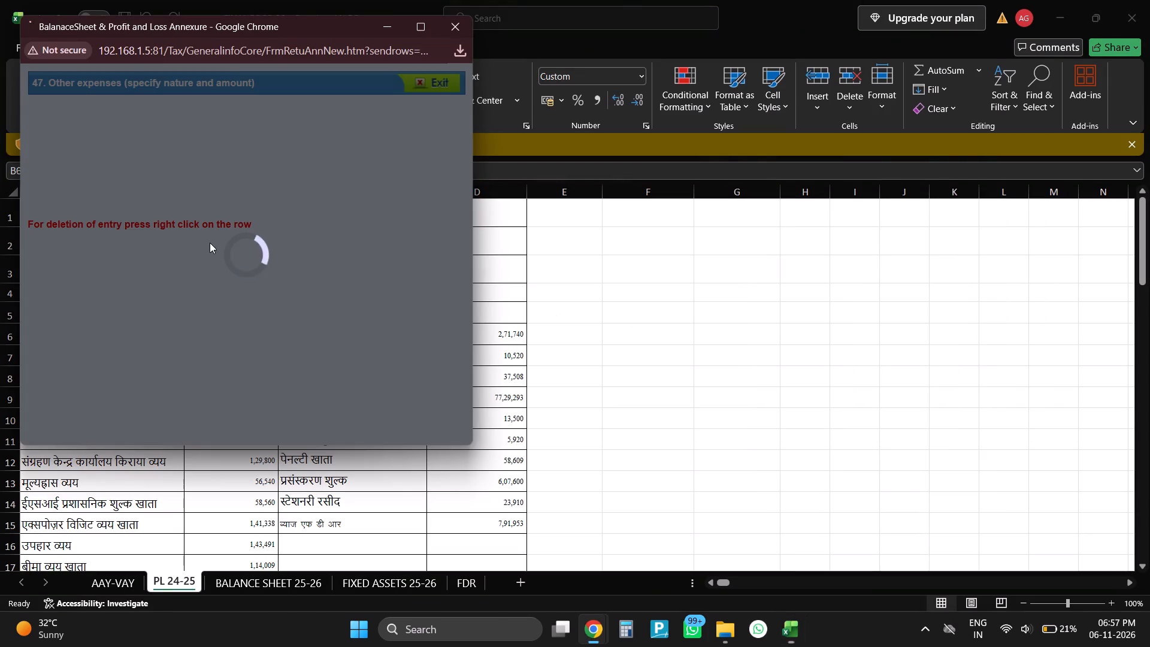
left_click_drag(216, 31, 699, 173)
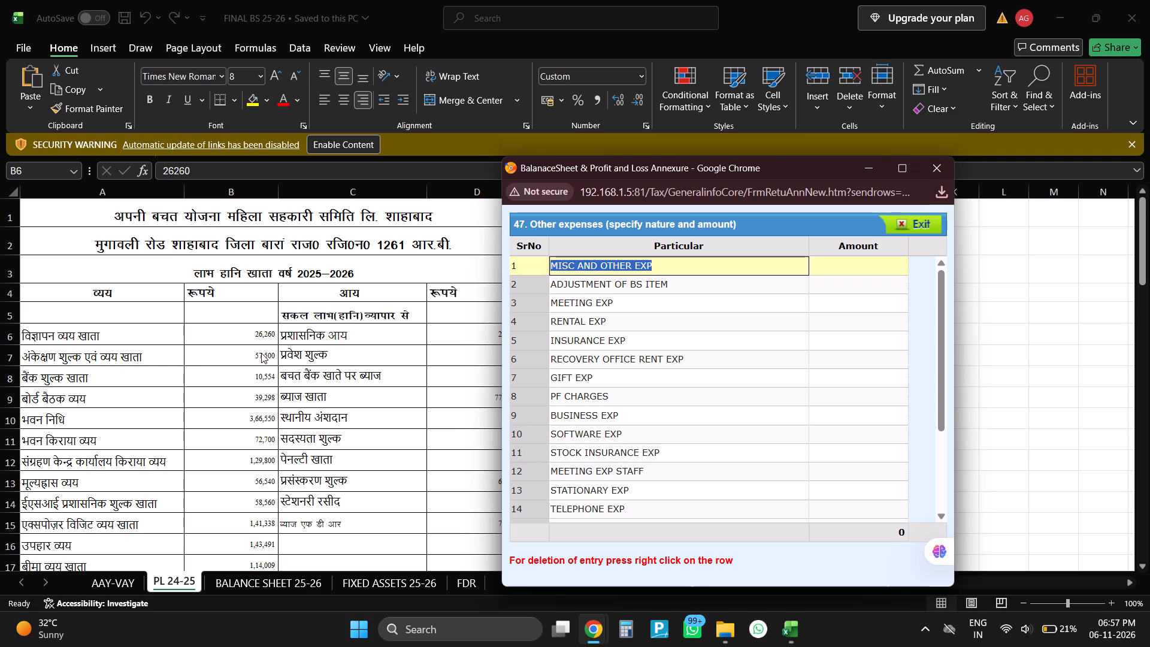
Replace the first other-expenses particular with ADVERTISEMENT and enter its amount as 26260.
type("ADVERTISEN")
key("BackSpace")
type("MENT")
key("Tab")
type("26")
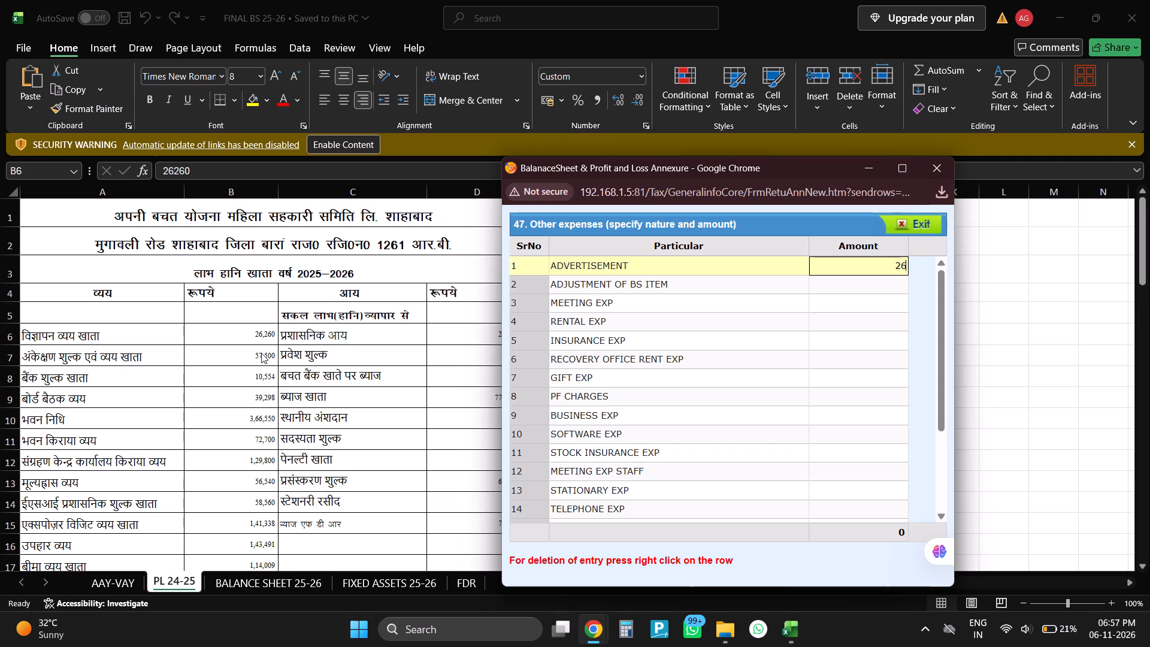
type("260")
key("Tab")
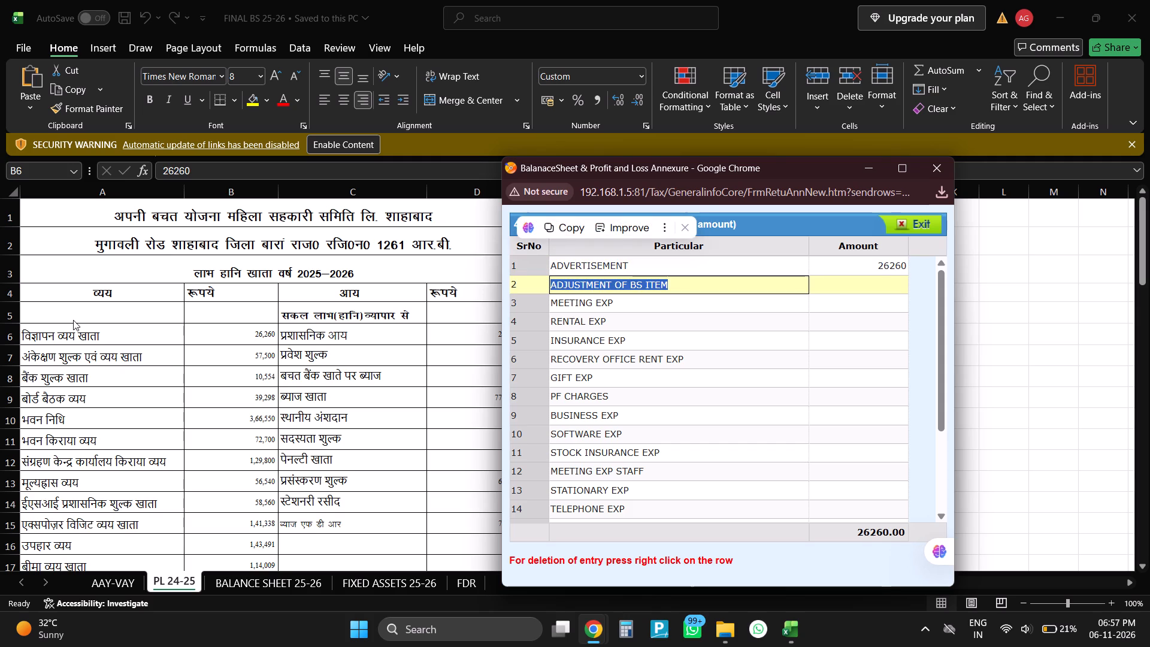
Replace the second other-expenses particular with BANK CHARGE and enter its amount as 10554.
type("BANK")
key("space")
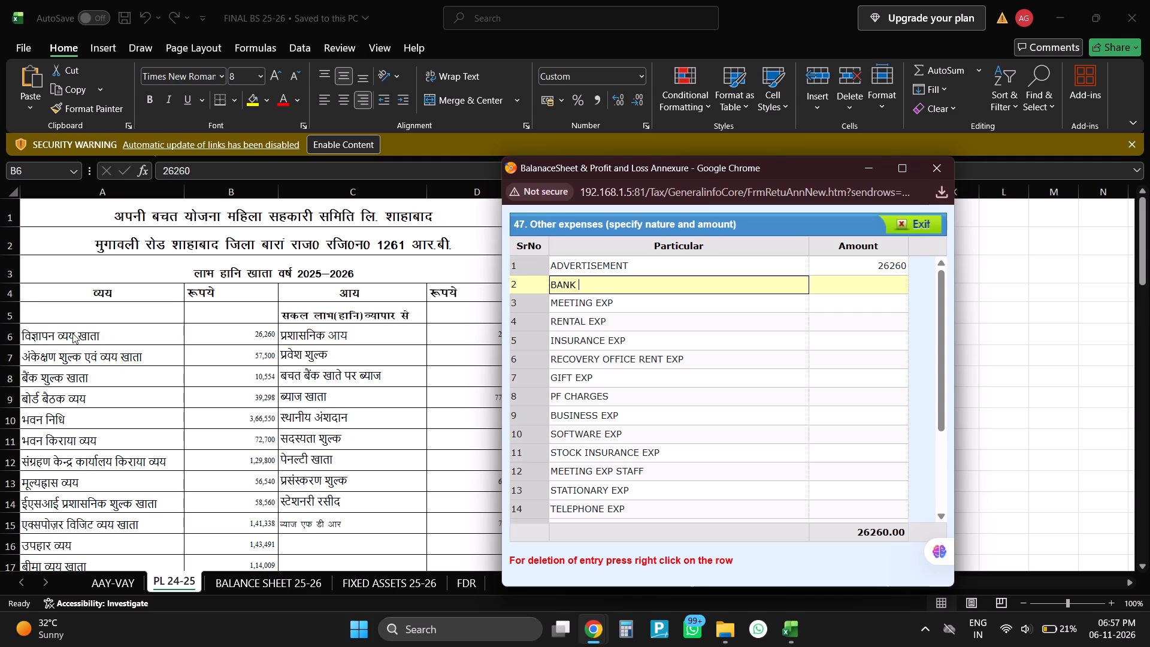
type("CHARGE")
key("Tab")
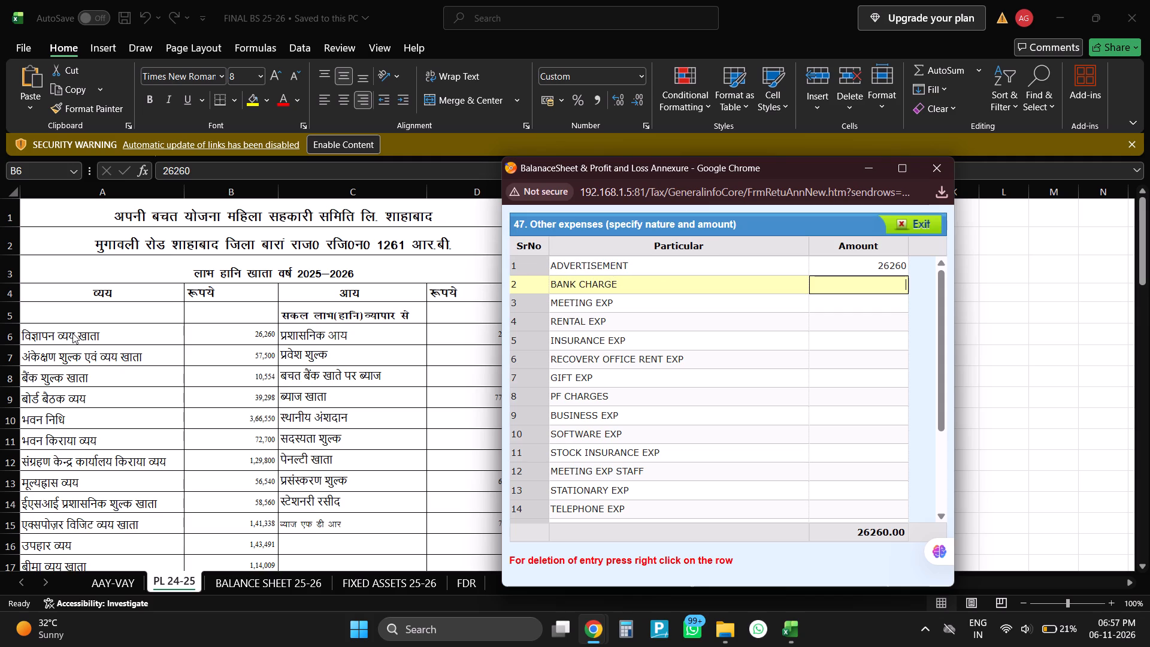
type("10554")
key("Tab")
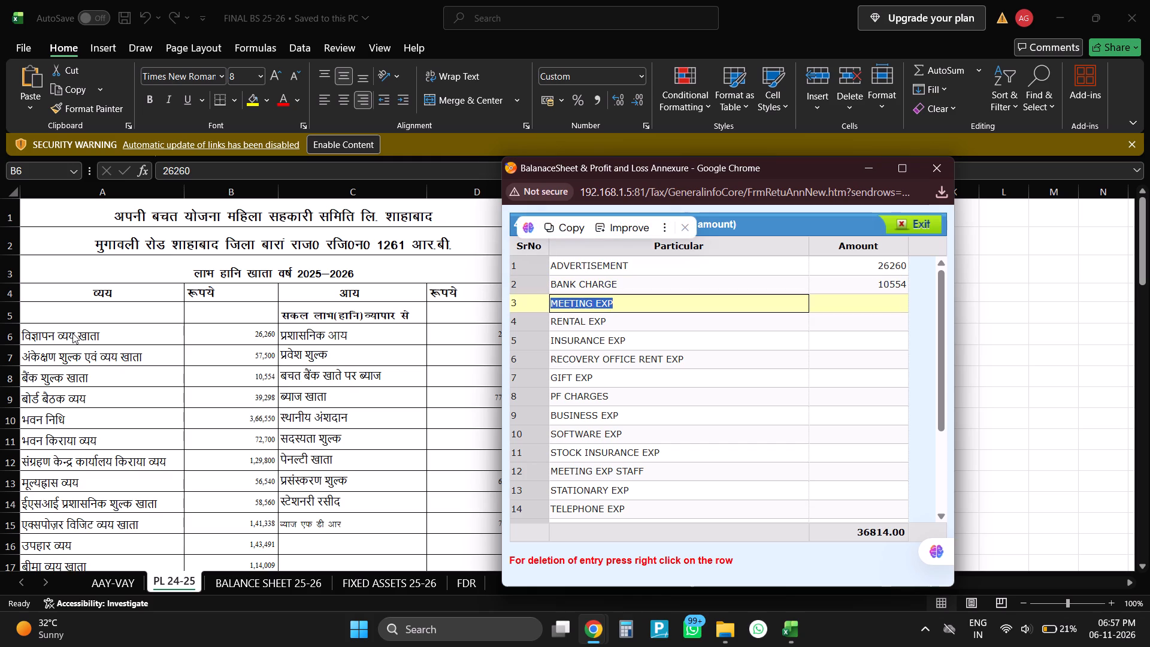
Enter MEETING EXP as the third other-expenses particular with an amount of 39298.
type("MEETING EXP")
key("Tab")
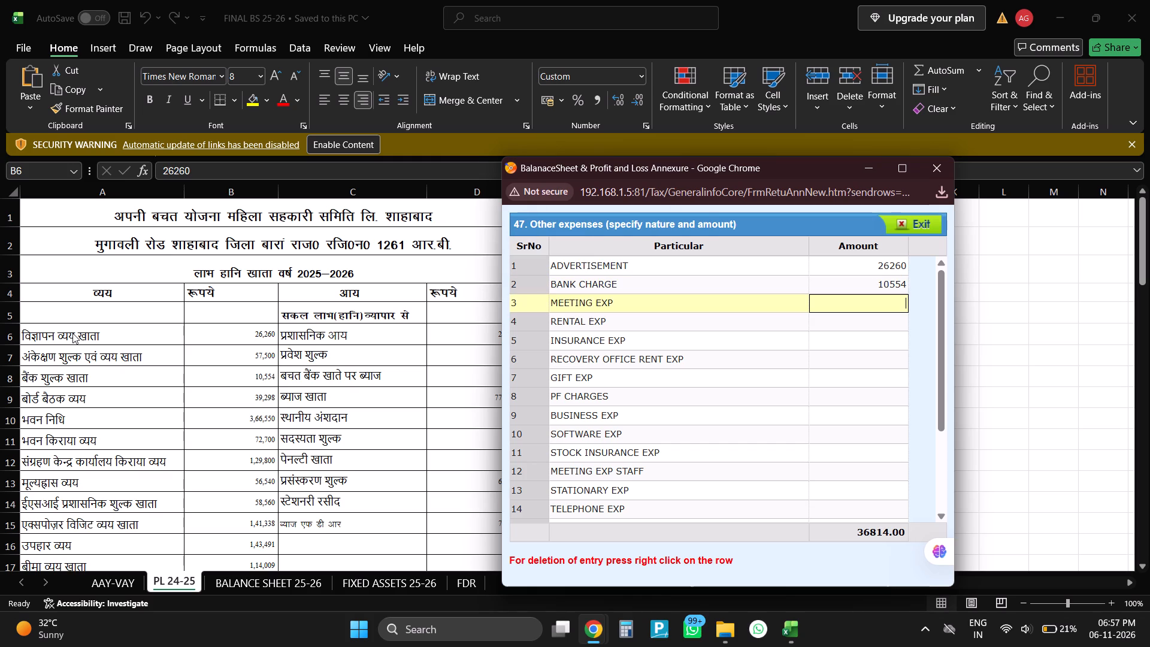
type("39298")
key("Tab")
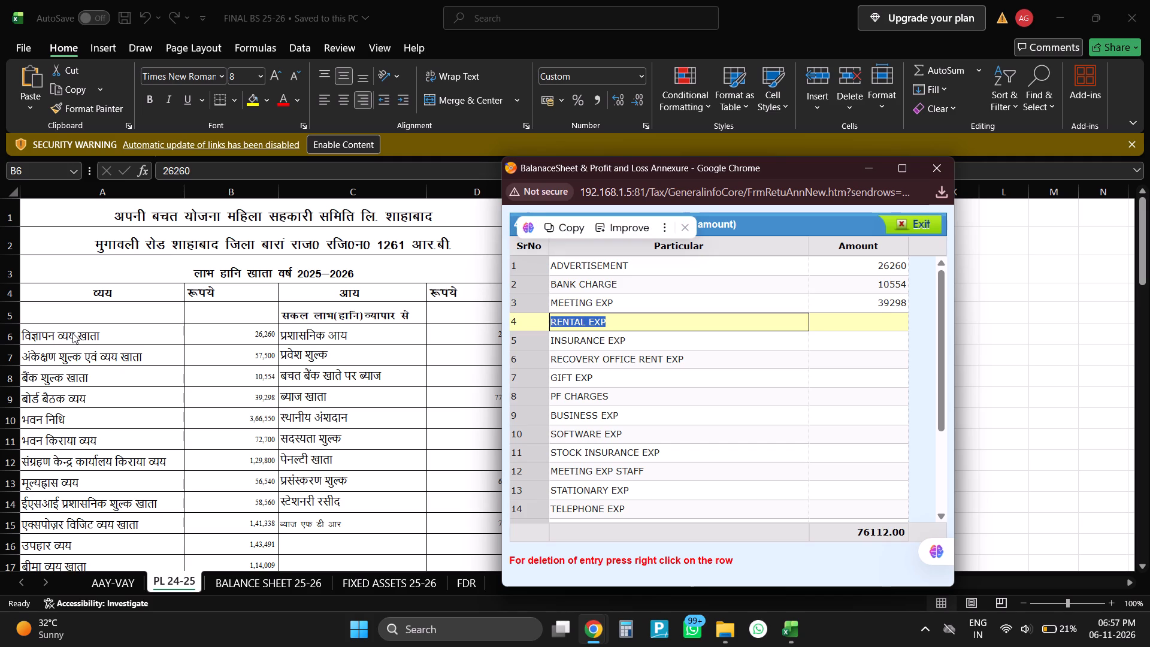
Replace the fourth other-expenses particular with BHAWAN NIDHI and enter its amount as 366550.
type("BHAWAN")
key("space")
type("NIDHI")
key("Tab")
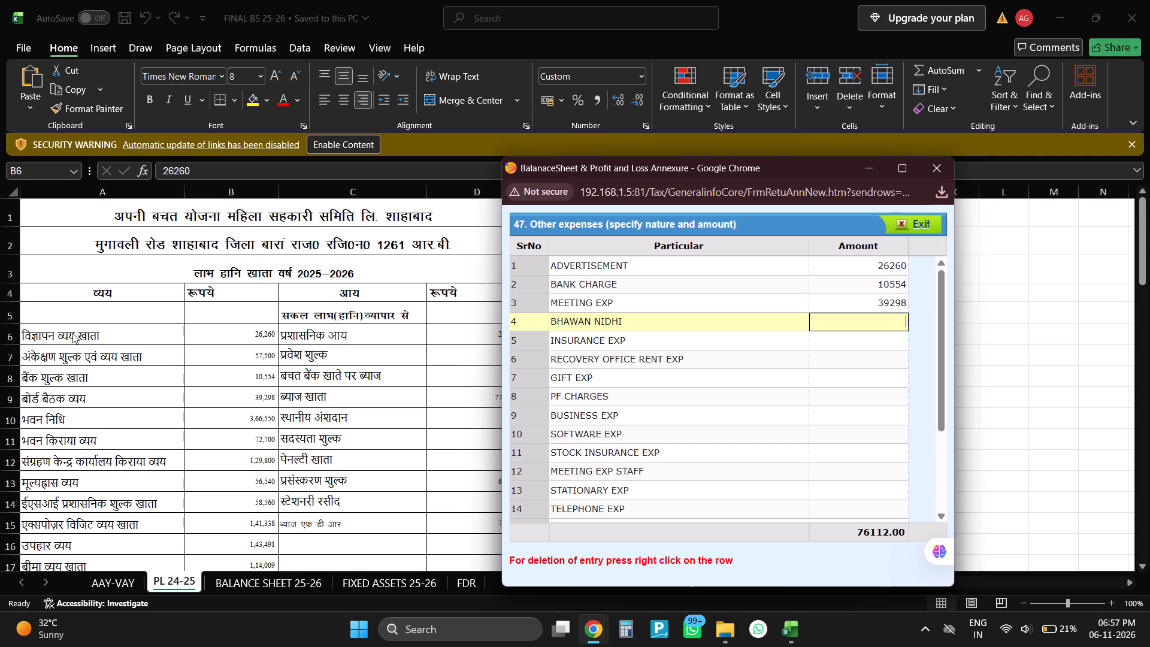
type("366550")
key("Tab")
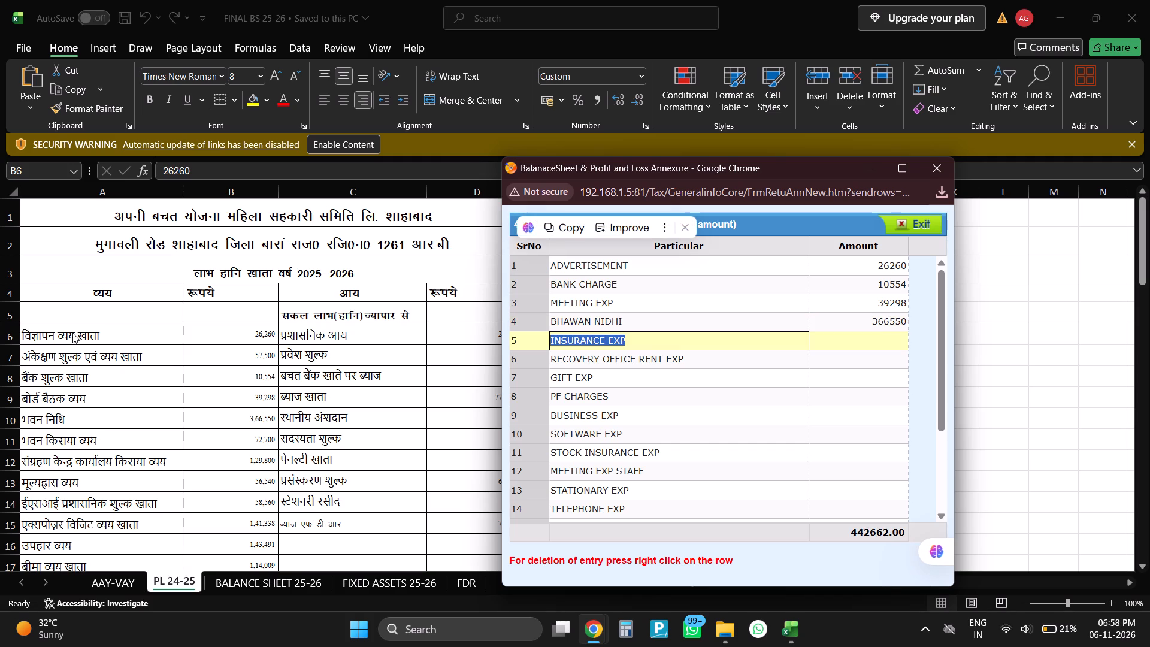
Replace the fifth other-expenses particular with BHAWAN KIRAYA EXP and enter its amount as 72700.
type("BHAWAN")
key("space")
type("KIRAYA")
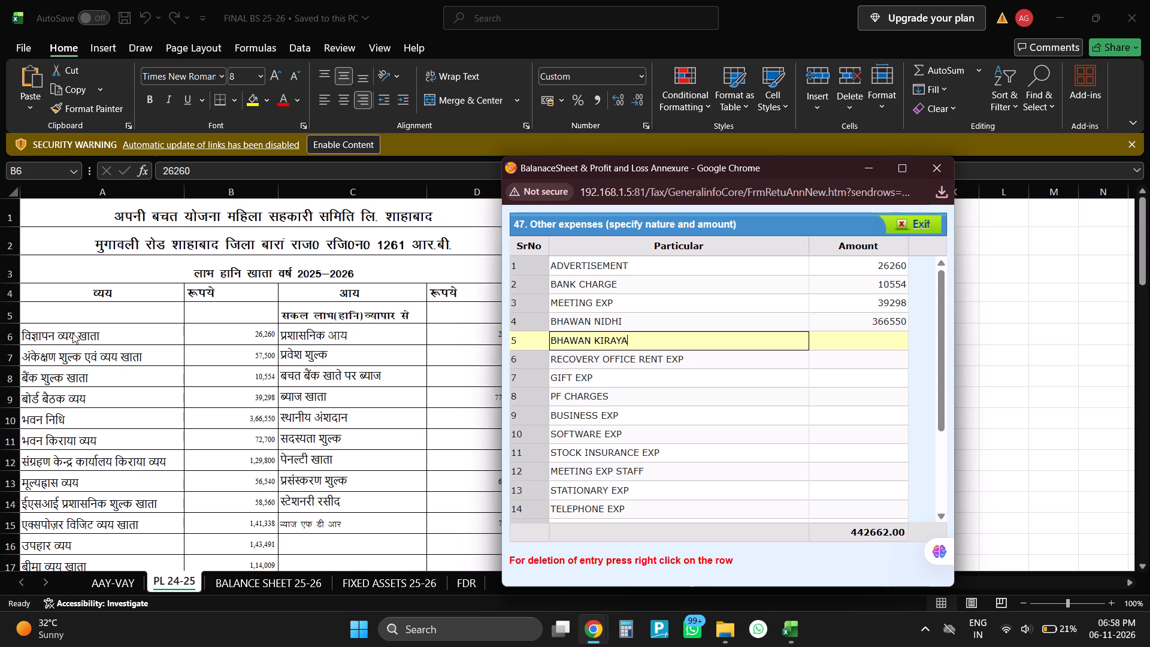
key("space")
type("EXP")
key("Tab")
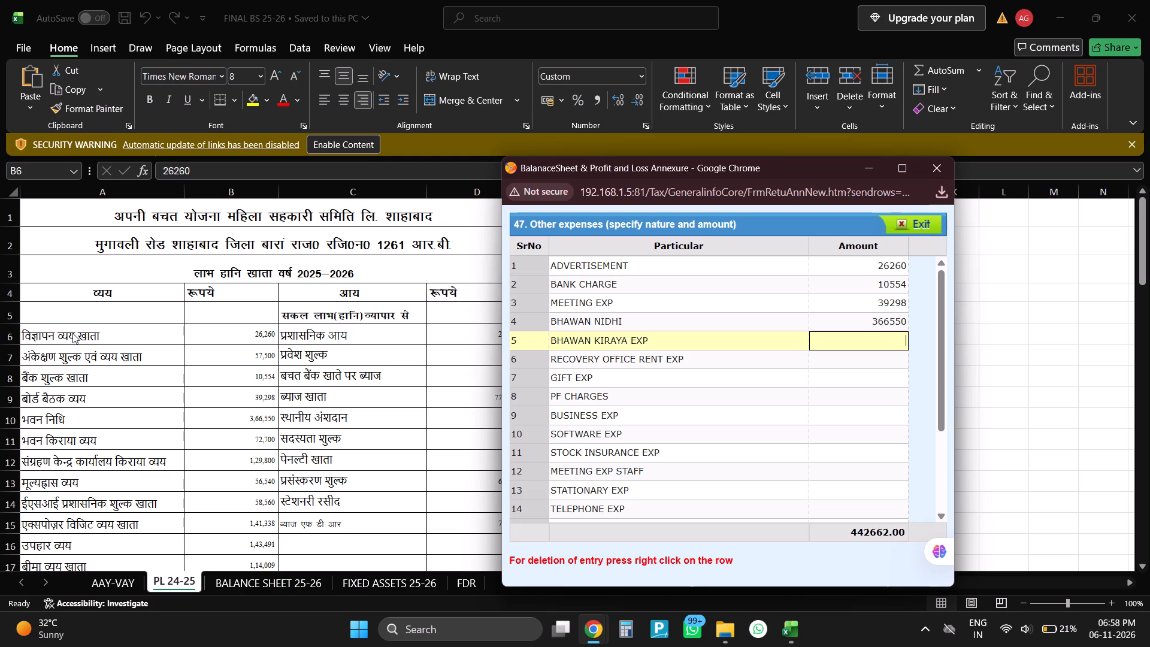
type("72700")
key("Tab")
Replace the sixth other-expenses particular with SANGRAHAN KENDRA RENT and enter its amount as 129800.
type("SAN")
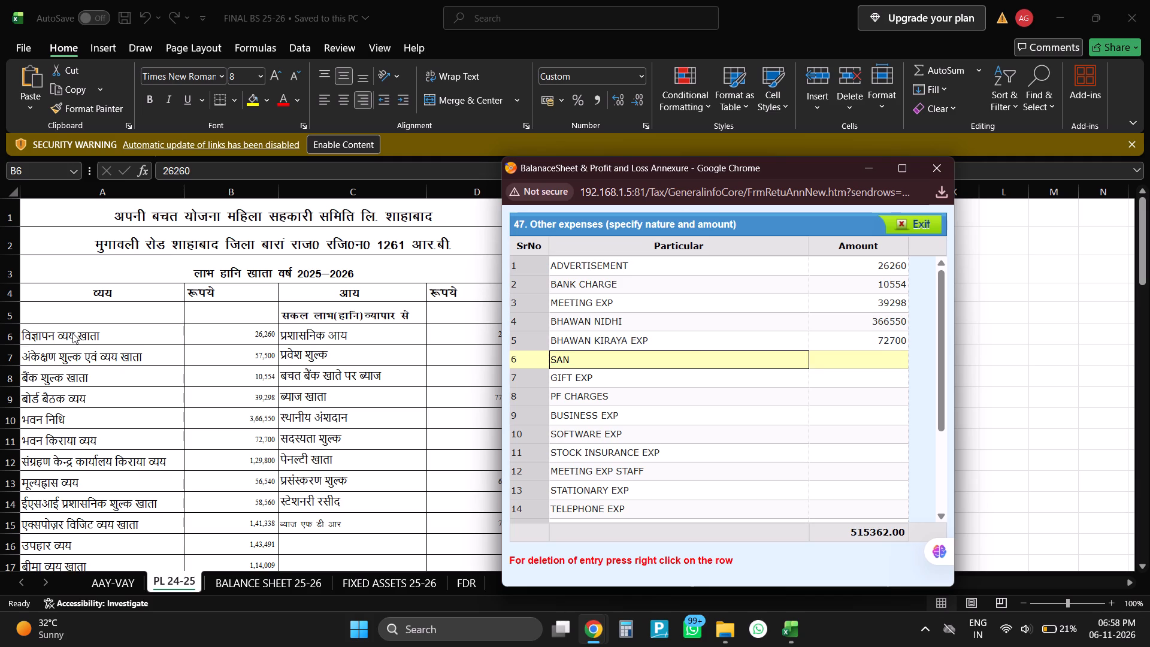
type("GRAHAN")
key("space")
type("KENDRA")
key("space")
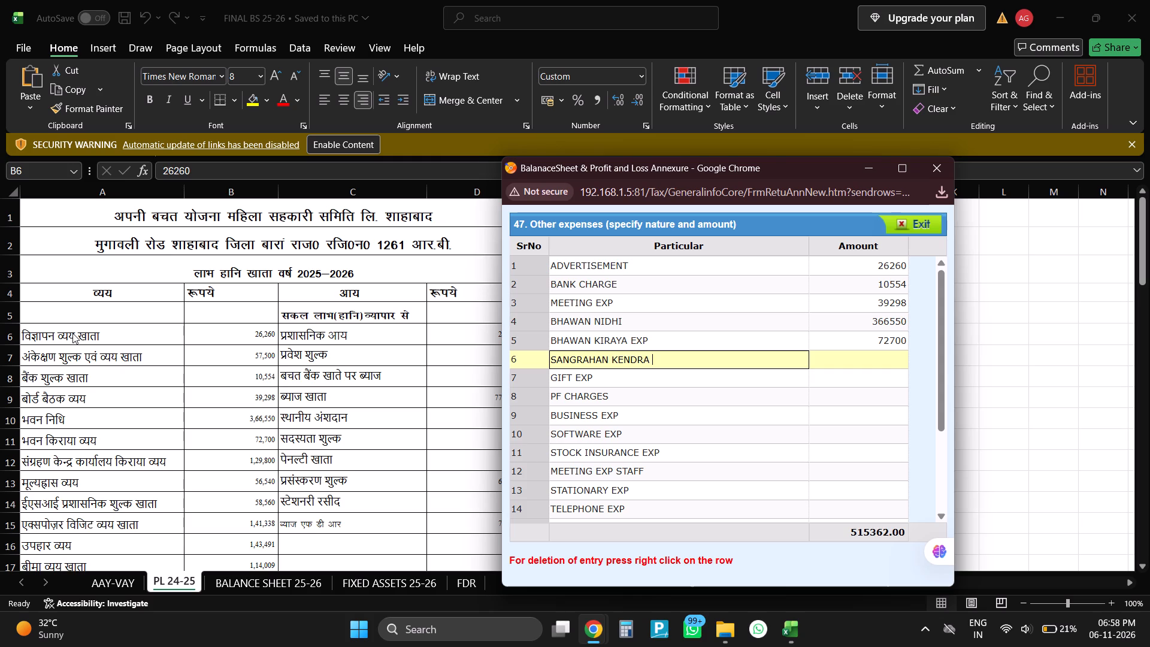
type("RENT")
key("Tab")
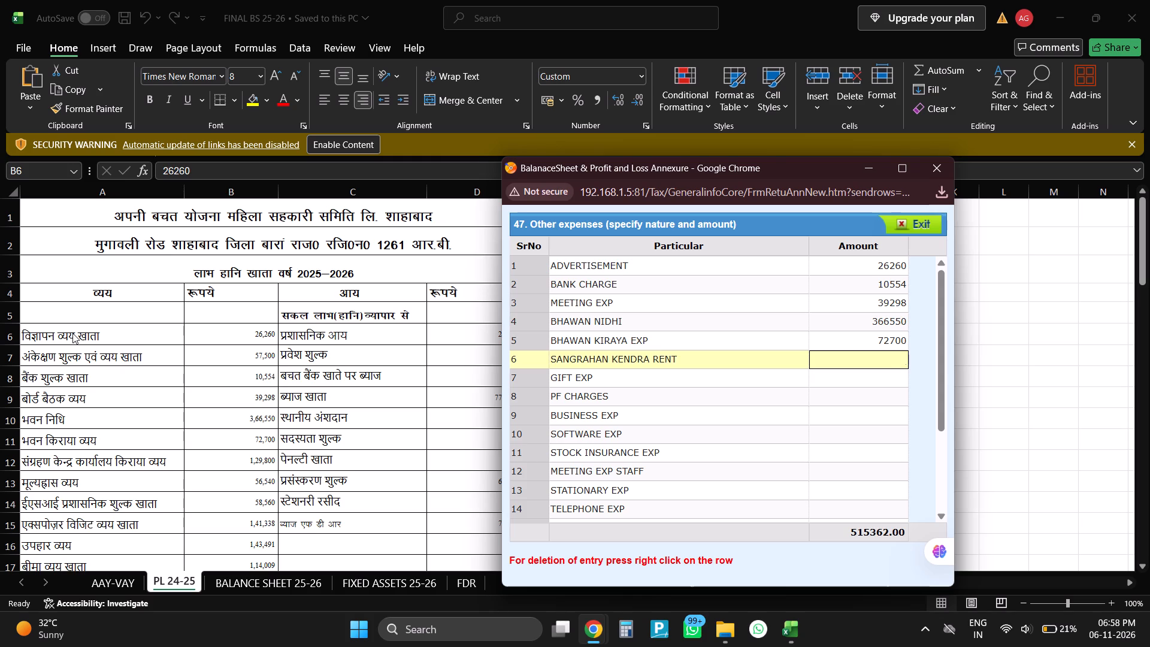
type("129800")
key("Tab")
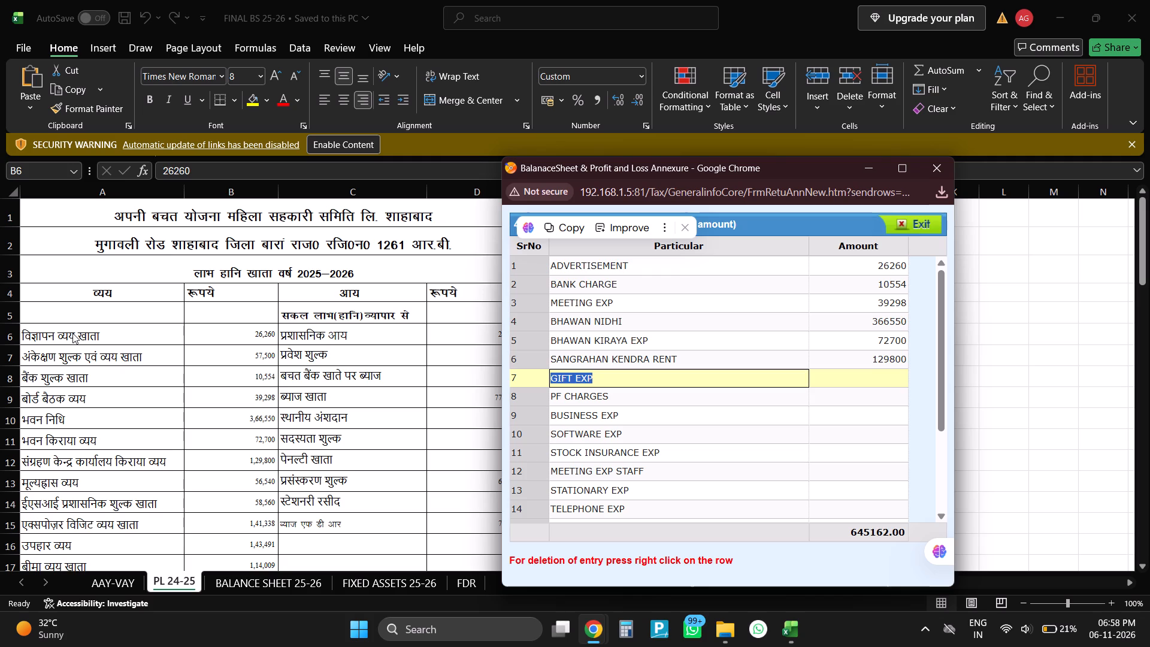
Replace the seventh other-expenses particular with ISI MANAGEMENT EXP and enter its amount as 58560.
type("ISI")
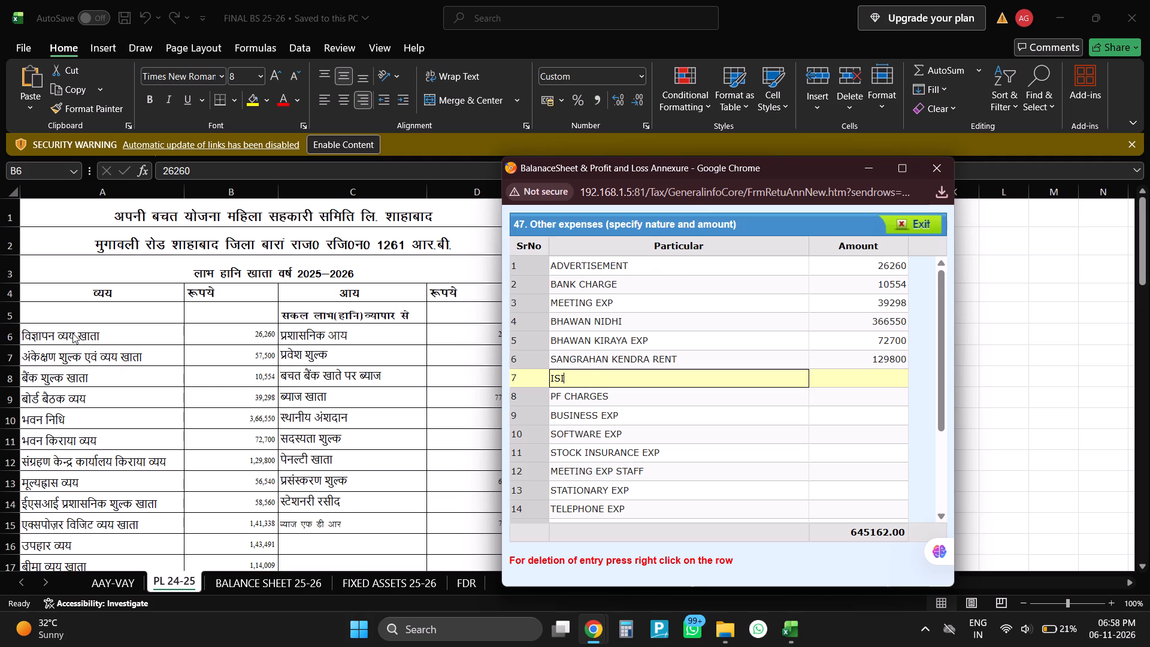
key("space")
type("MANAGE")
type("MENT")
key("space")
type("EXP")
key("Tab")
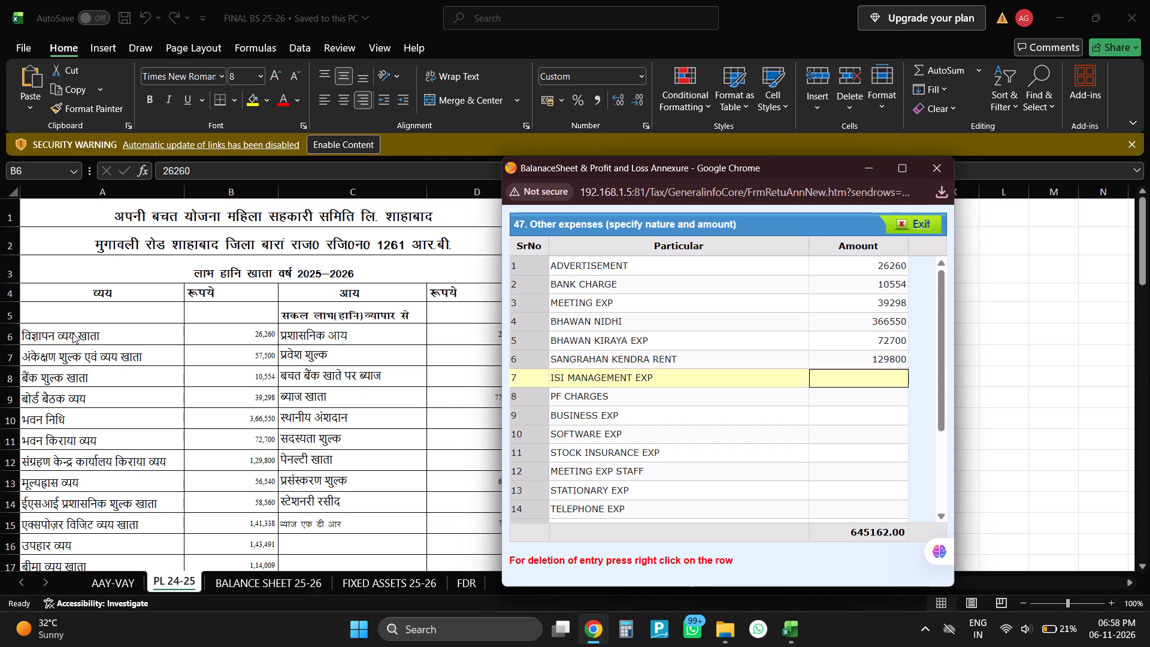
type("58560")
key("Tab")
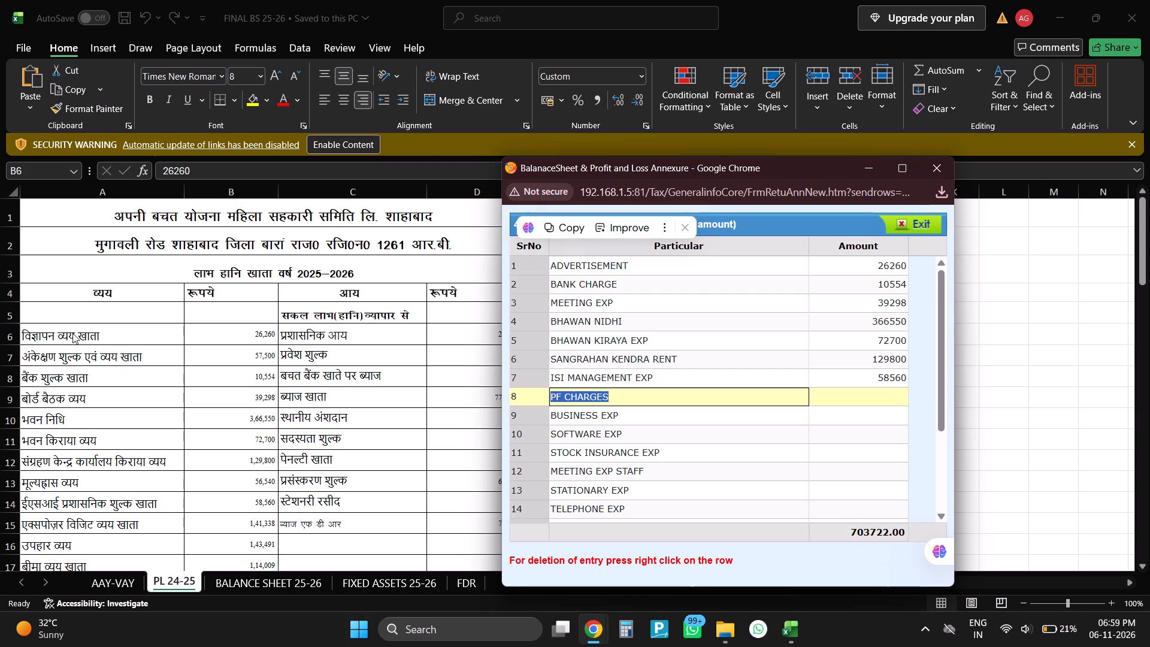
Replace the eighth other-expenses particular with EXPOSURE VISIT and enter its amount as 141338.
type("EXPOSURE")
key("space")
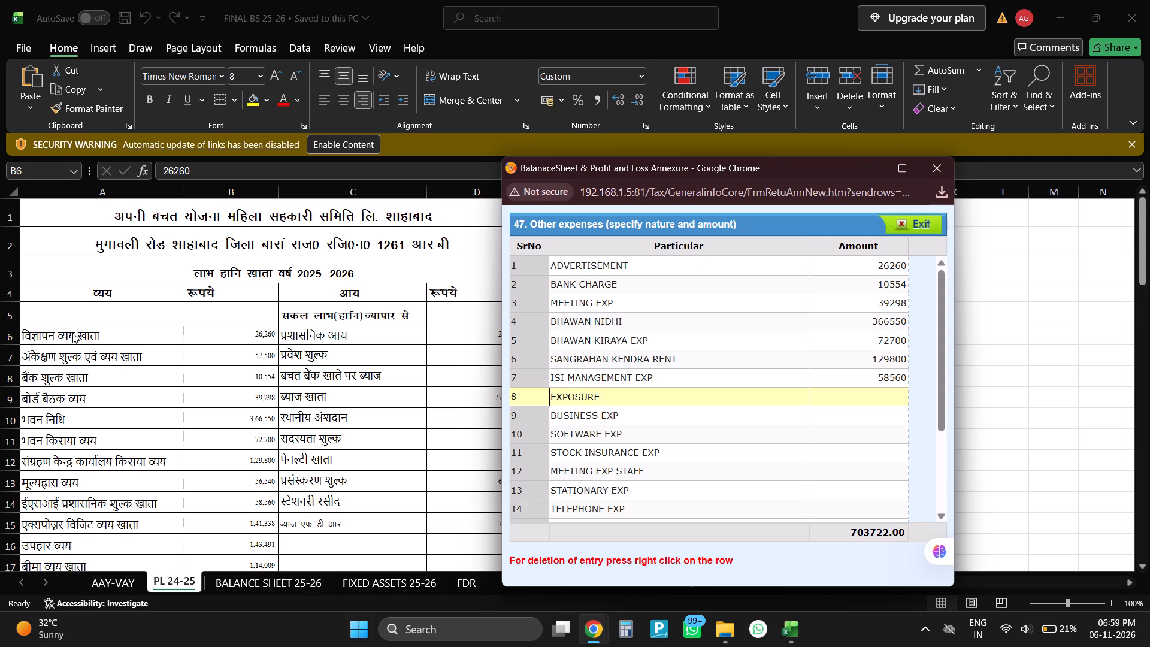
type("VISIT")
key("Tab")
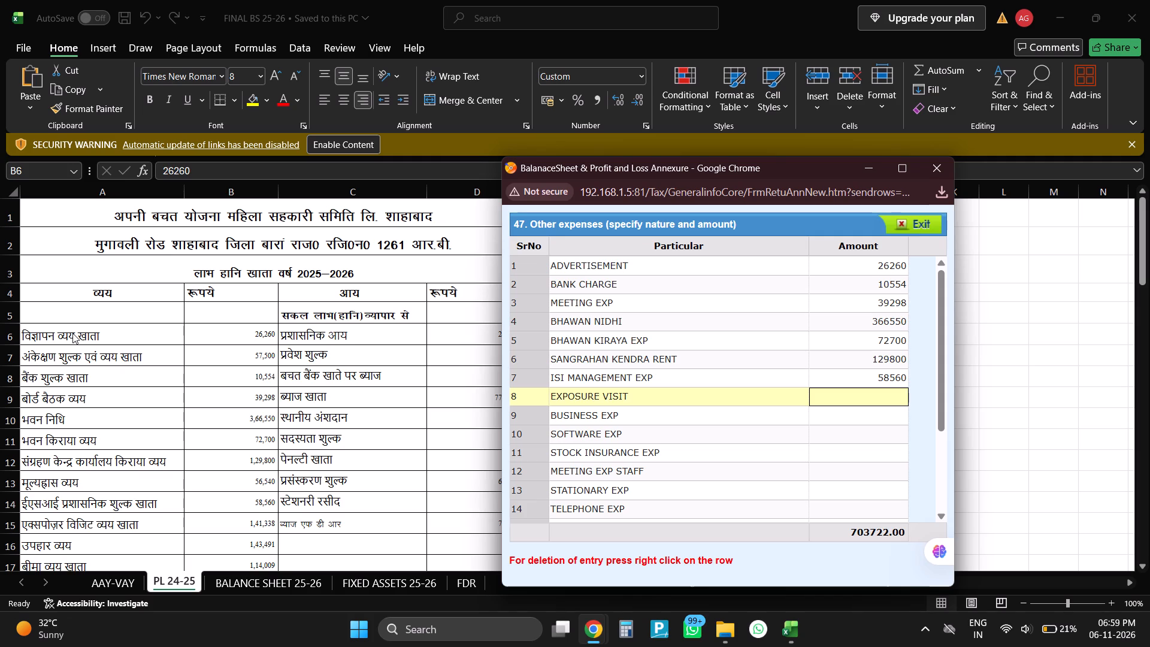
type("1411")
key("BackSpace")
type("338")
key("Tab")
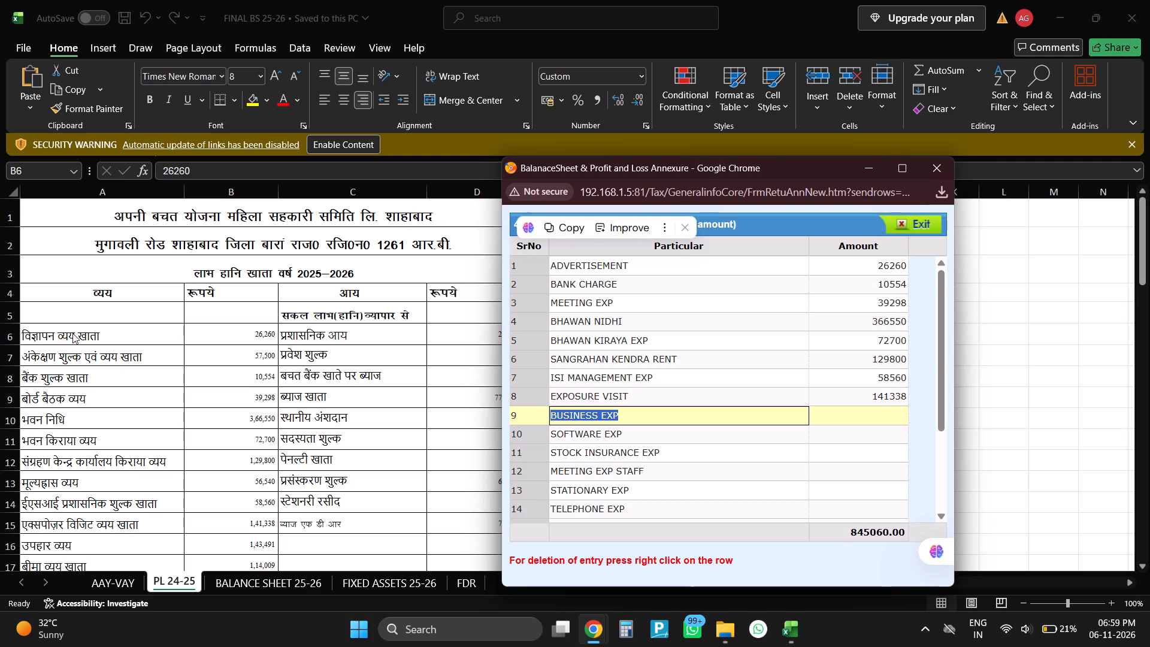
Replace the ninth other-expenses particular with GIFT and enter its amount as 143491.
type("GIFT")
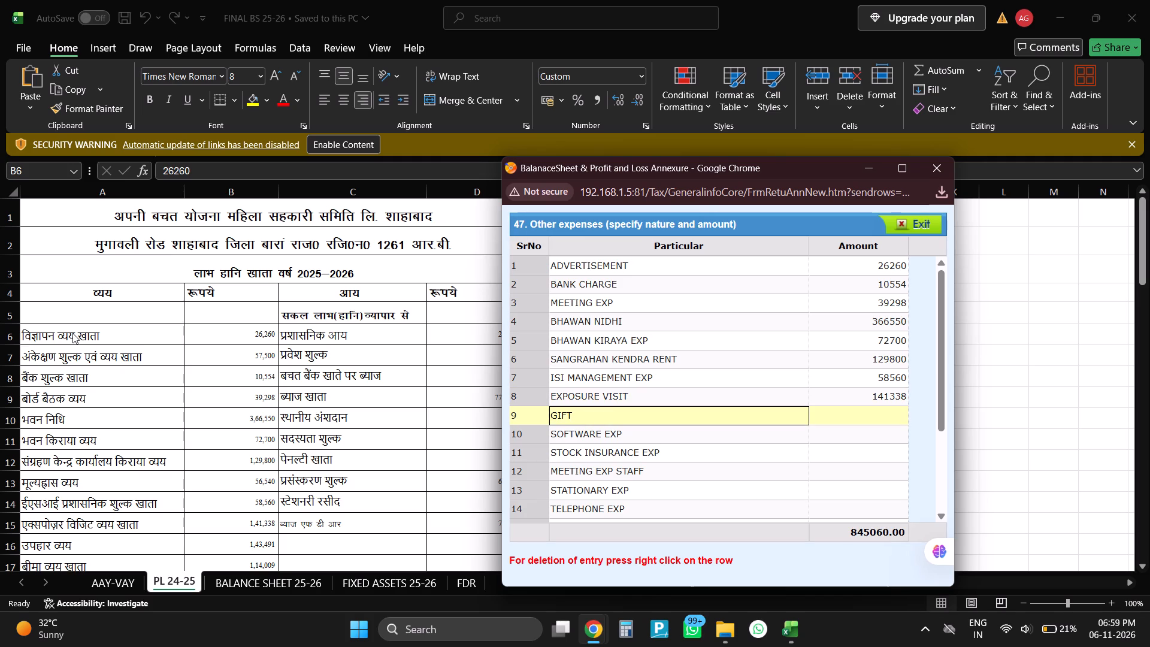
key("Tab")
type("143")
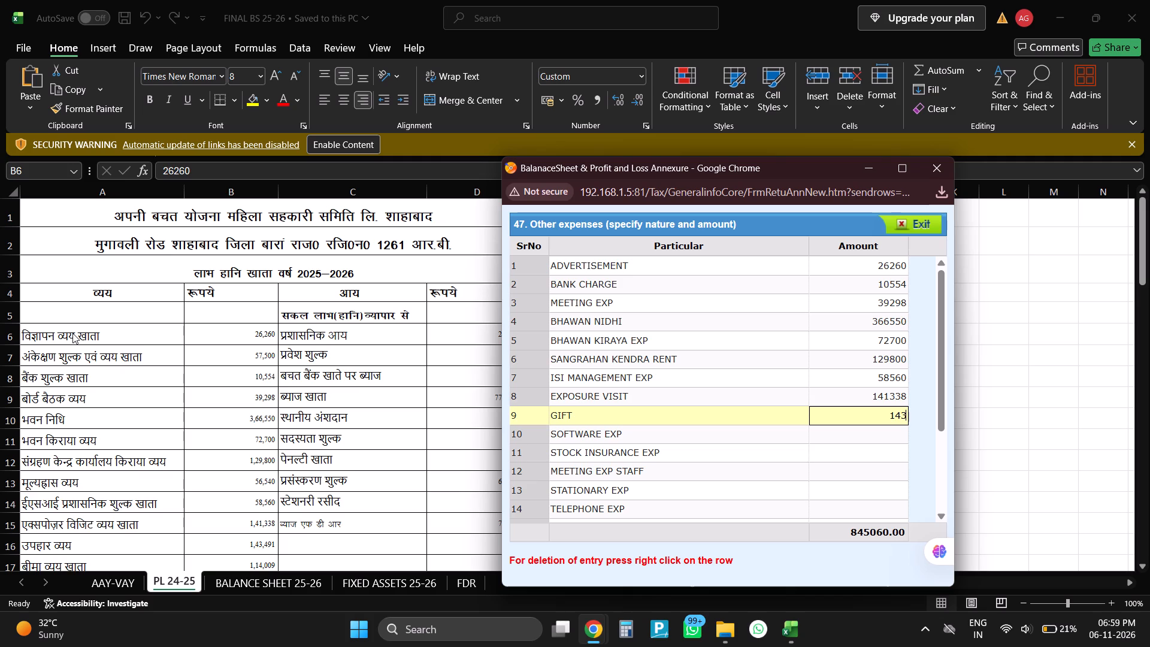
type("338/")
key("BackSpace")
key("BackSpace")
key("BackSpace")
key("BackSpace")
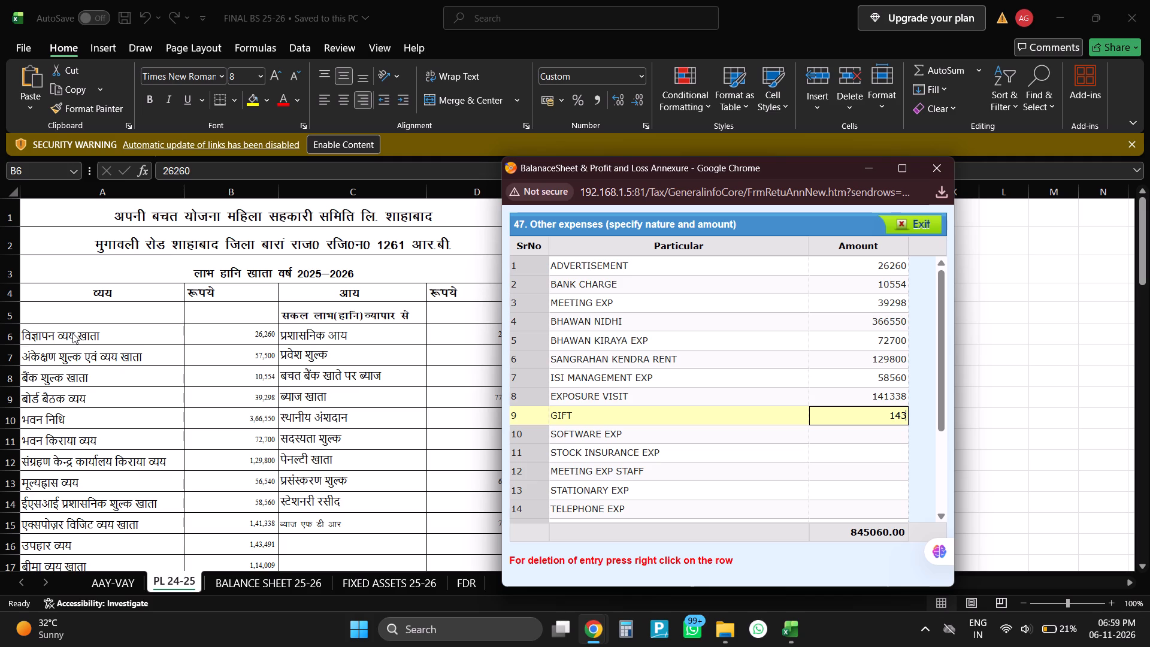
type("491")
scroll(134, 443, "down", 2)
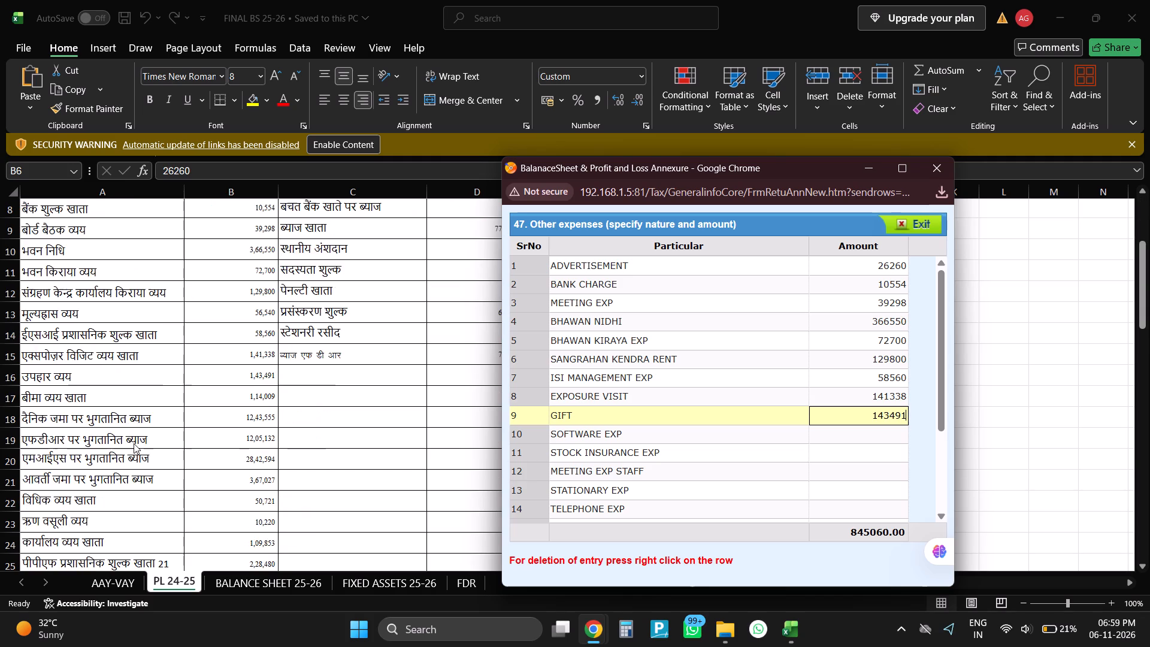
scroll(134, 443, "down", 2)
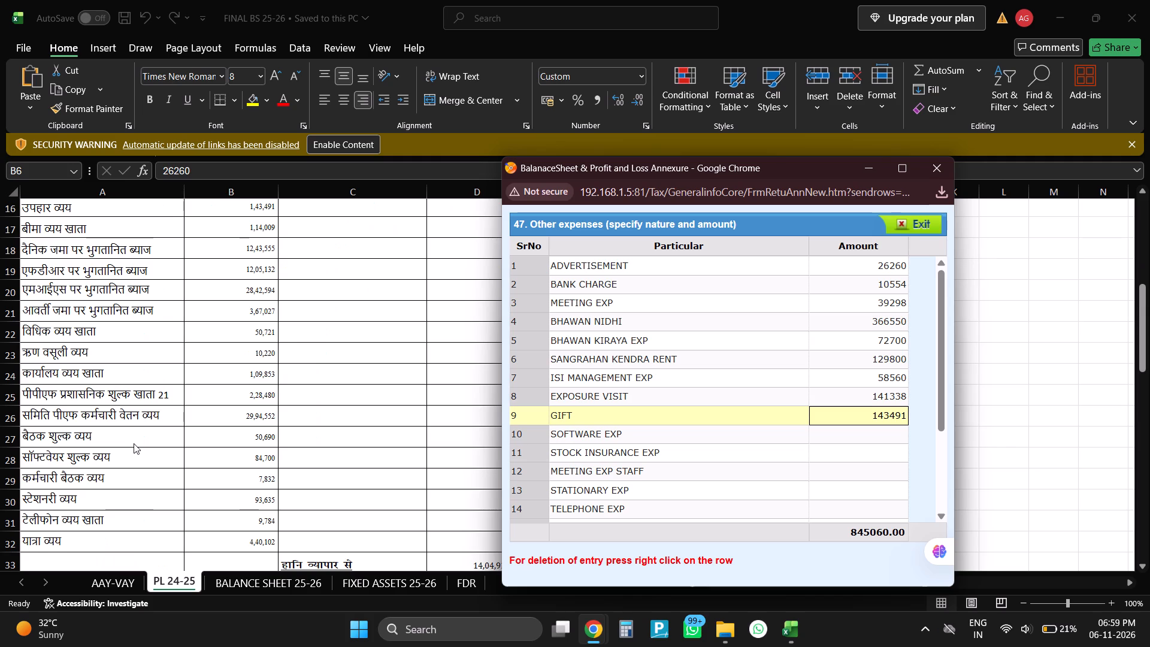
key("Tab")
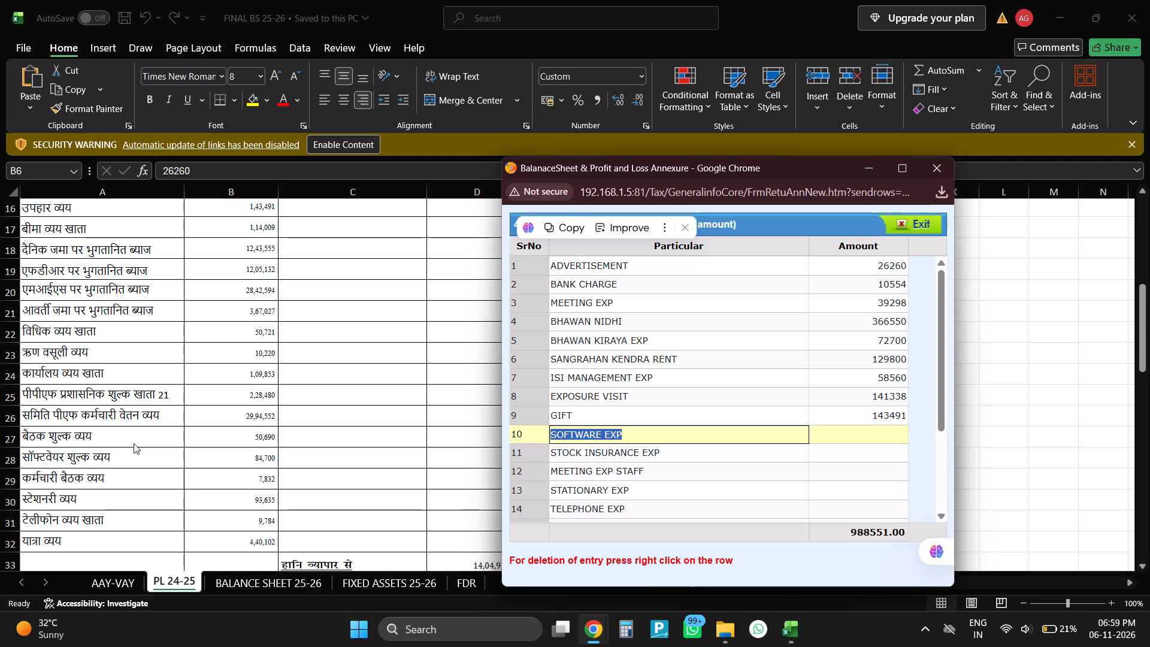
Replace the tenth other-expenses particular with INSURANCE and enter its amount as 114009.
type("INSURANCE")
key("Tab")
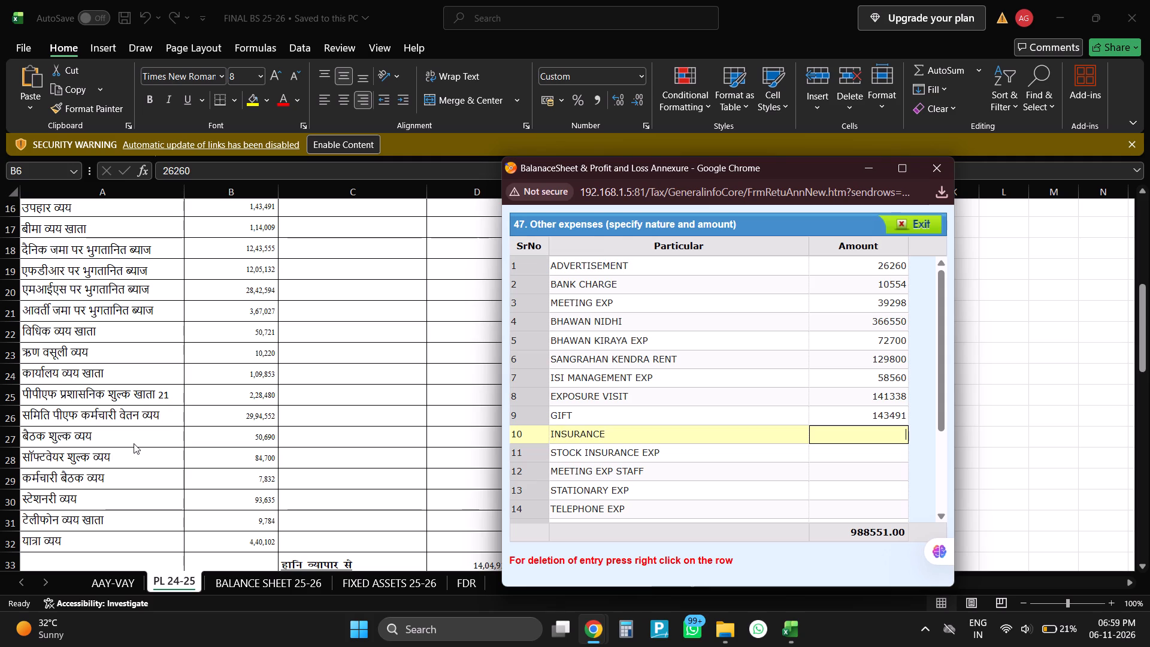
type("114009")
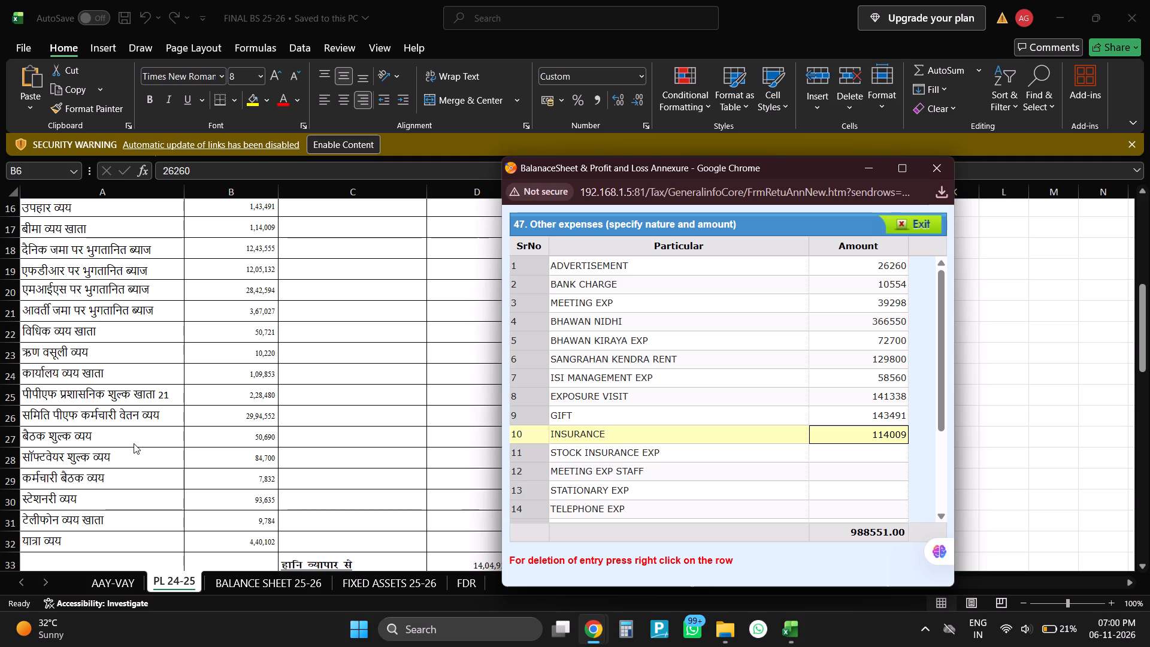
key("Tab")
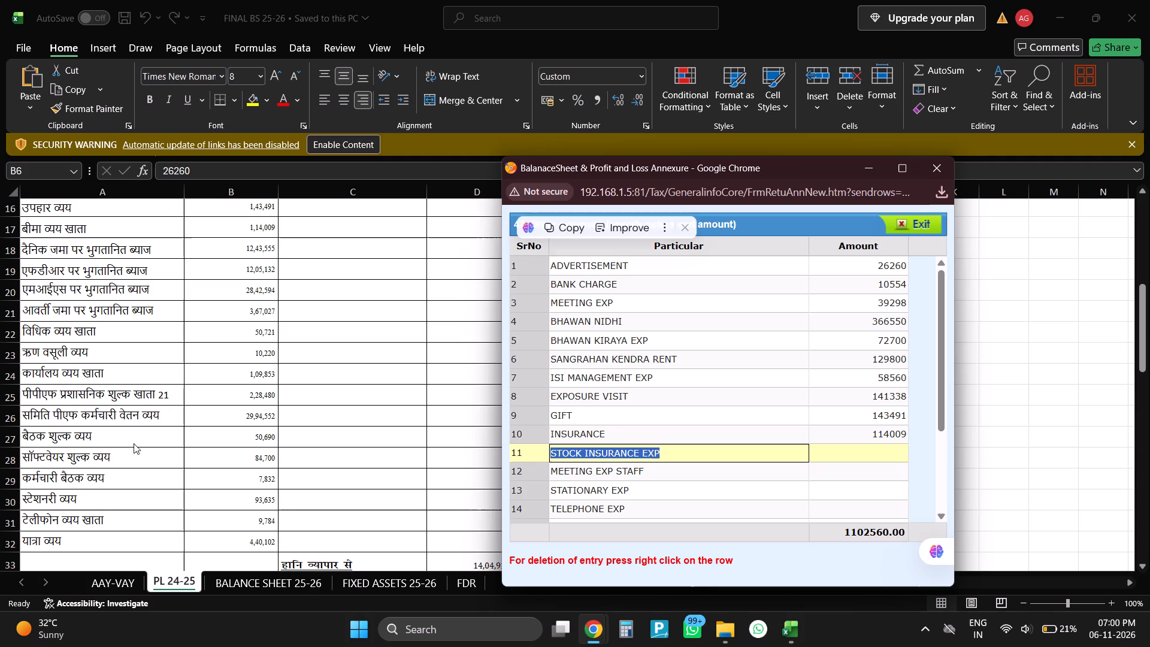
Replace the eleventh other-expenses particular with DAINIK JMA INTT and enter its amount as 1243555.
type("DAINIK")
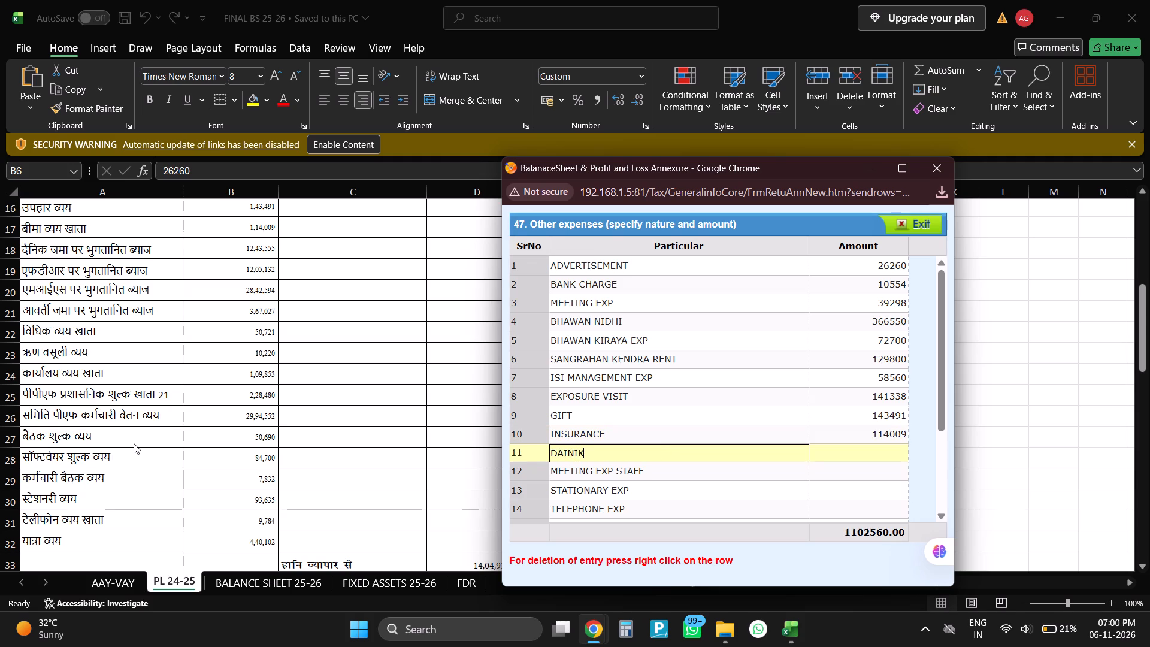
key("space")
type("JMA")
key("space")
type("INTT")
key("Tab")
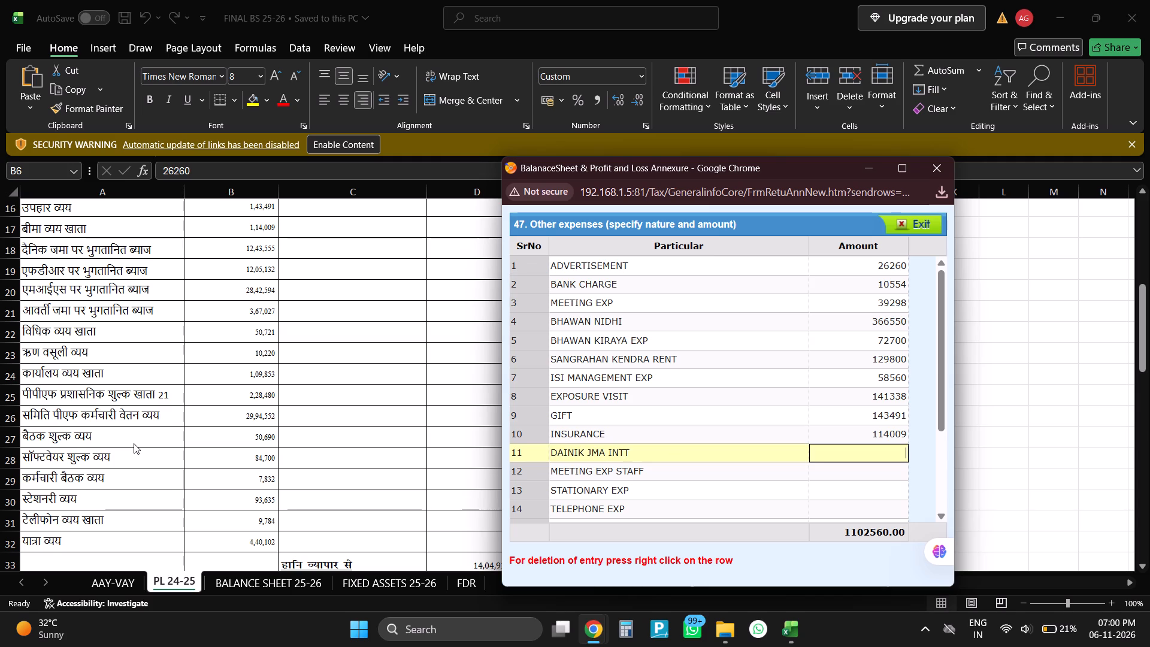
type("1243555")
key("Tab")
Replace the twelfth other-expenses particular with FDR INTT PAID and enter its amount as 1205132.
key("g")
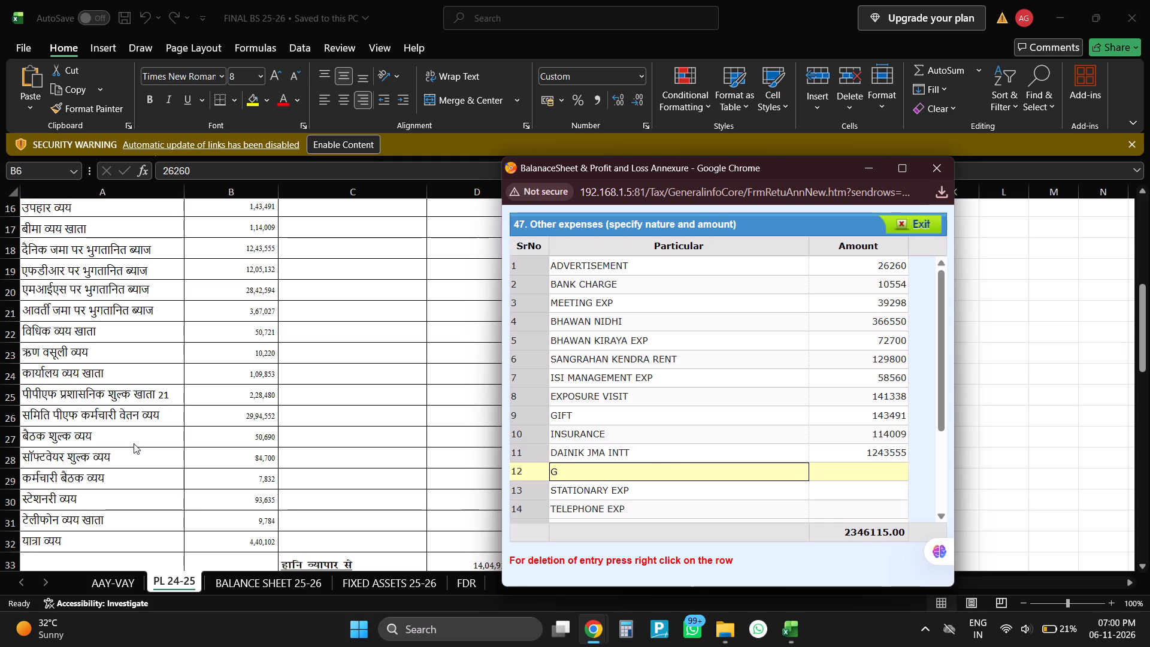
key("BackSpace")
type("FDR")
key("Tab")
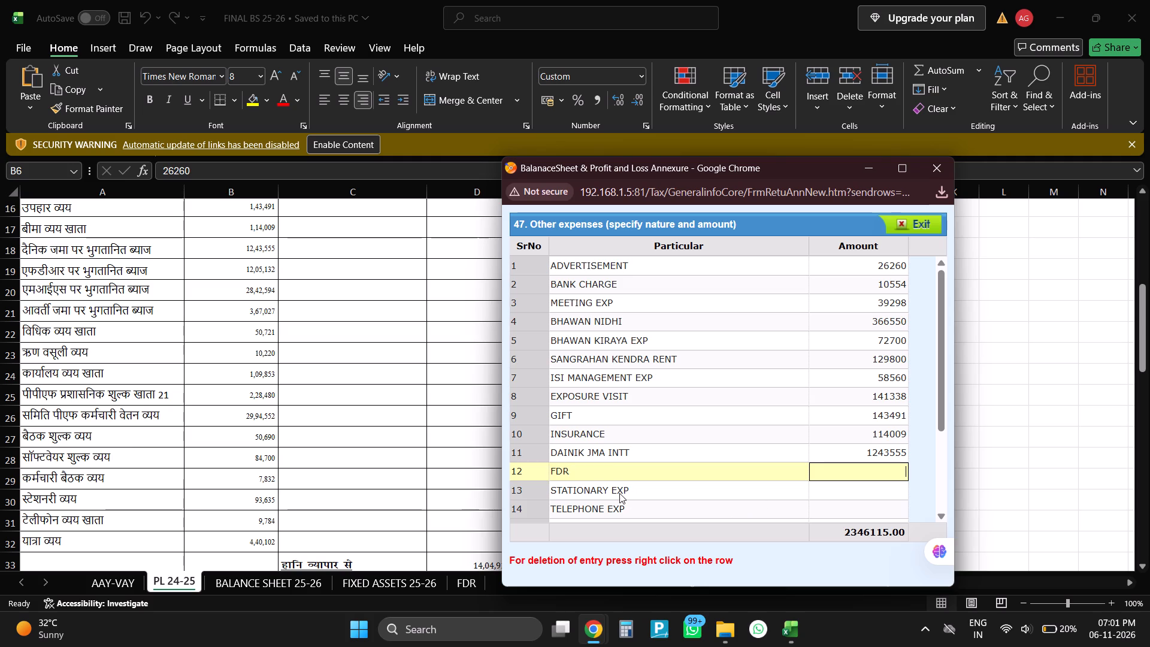
left_click(592, 474)
key("space")
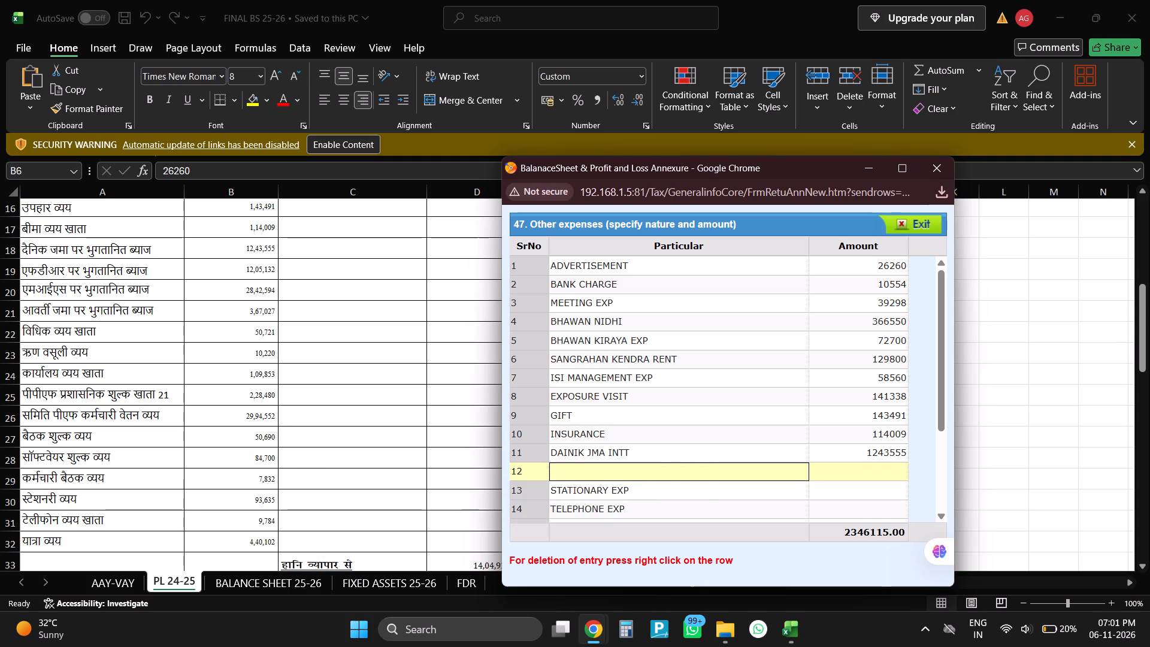
key("BackSpace")
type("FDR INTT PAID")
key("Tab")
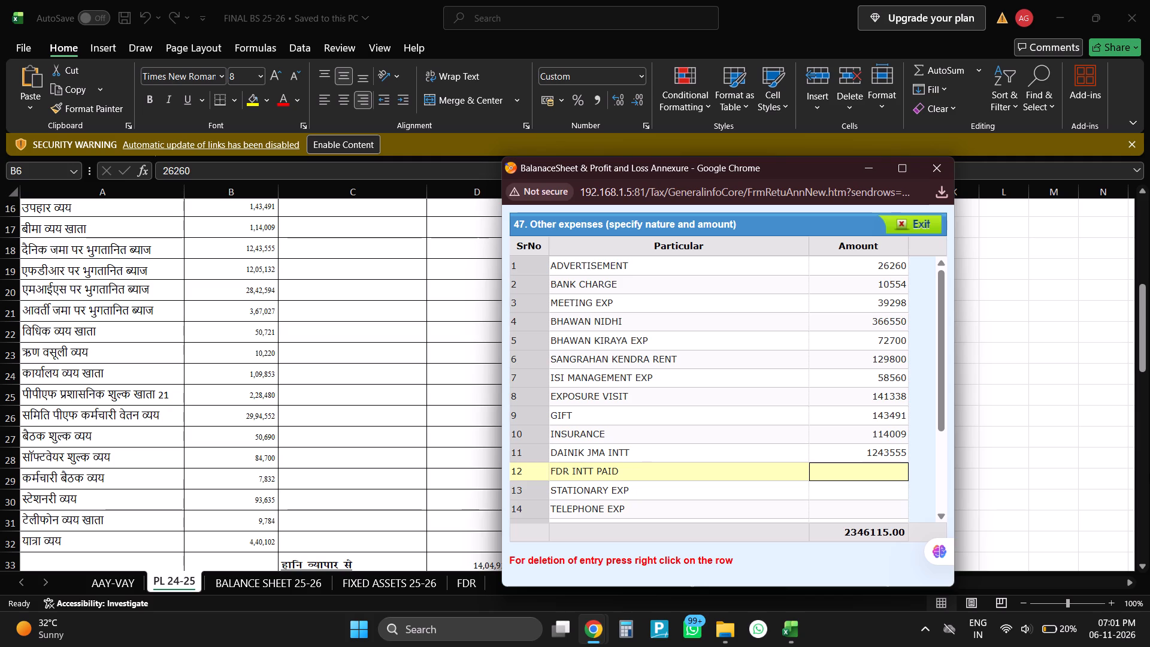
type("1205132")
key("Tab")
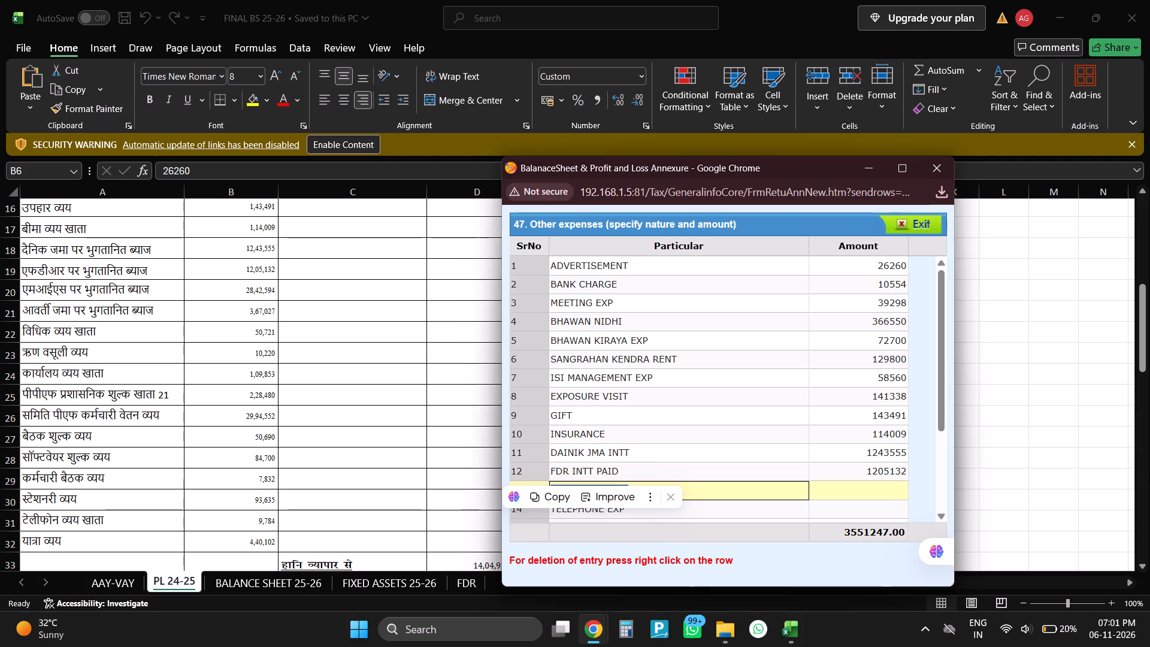
Replace the thirteenth other-expenses particular with MIS INTT and enter its amount as 2842594.
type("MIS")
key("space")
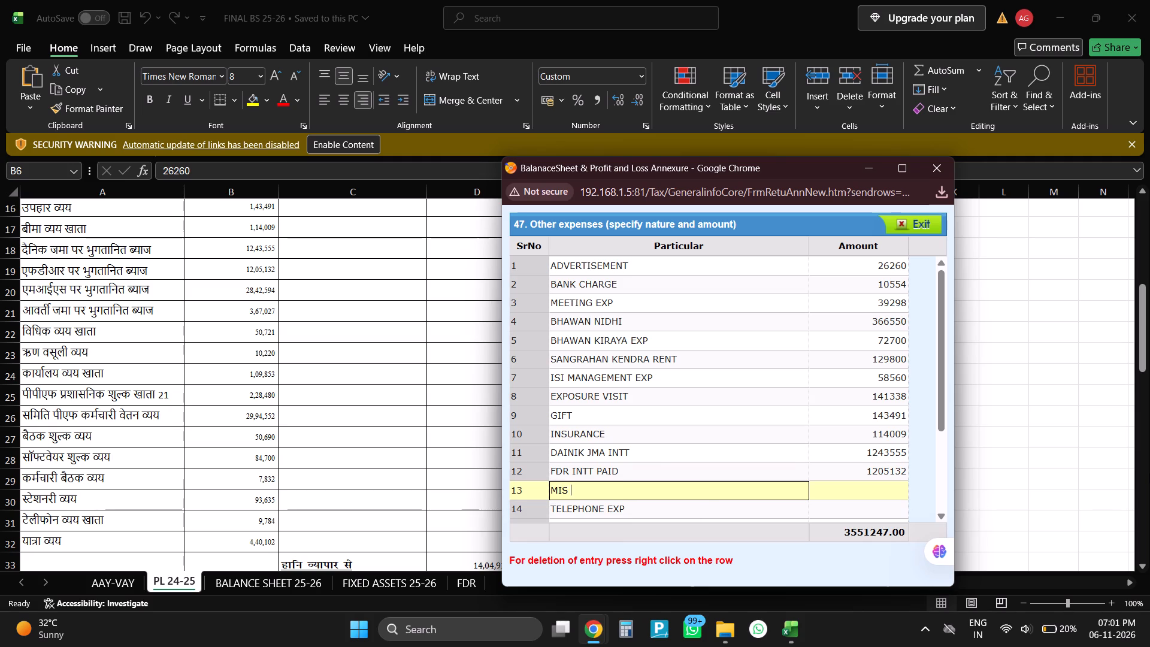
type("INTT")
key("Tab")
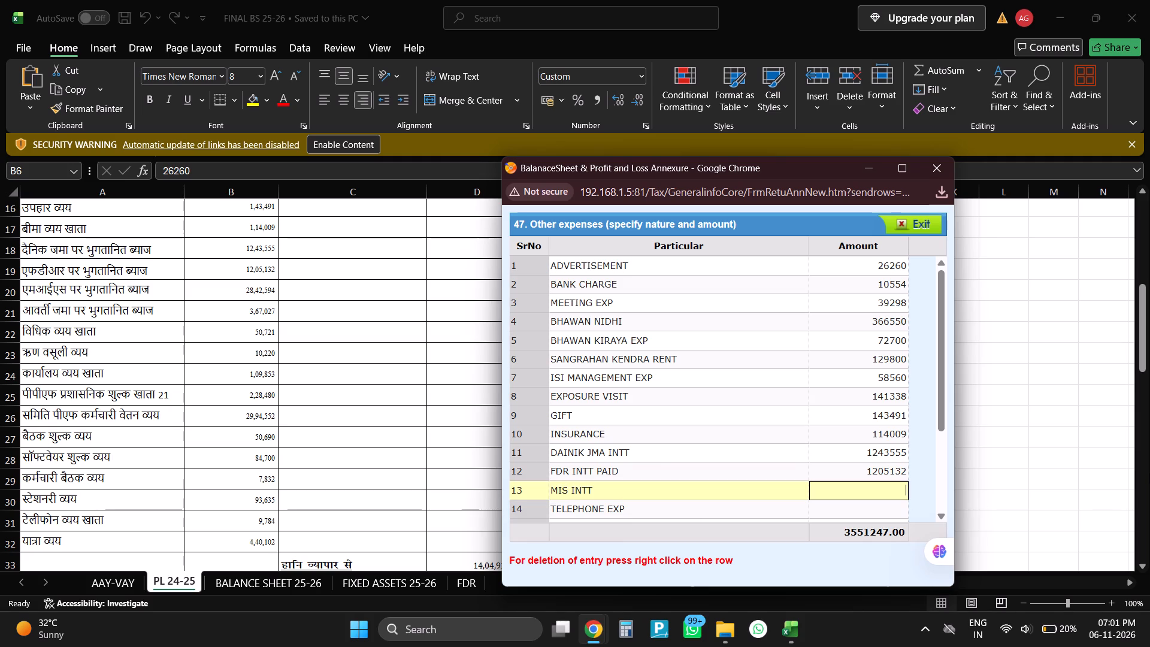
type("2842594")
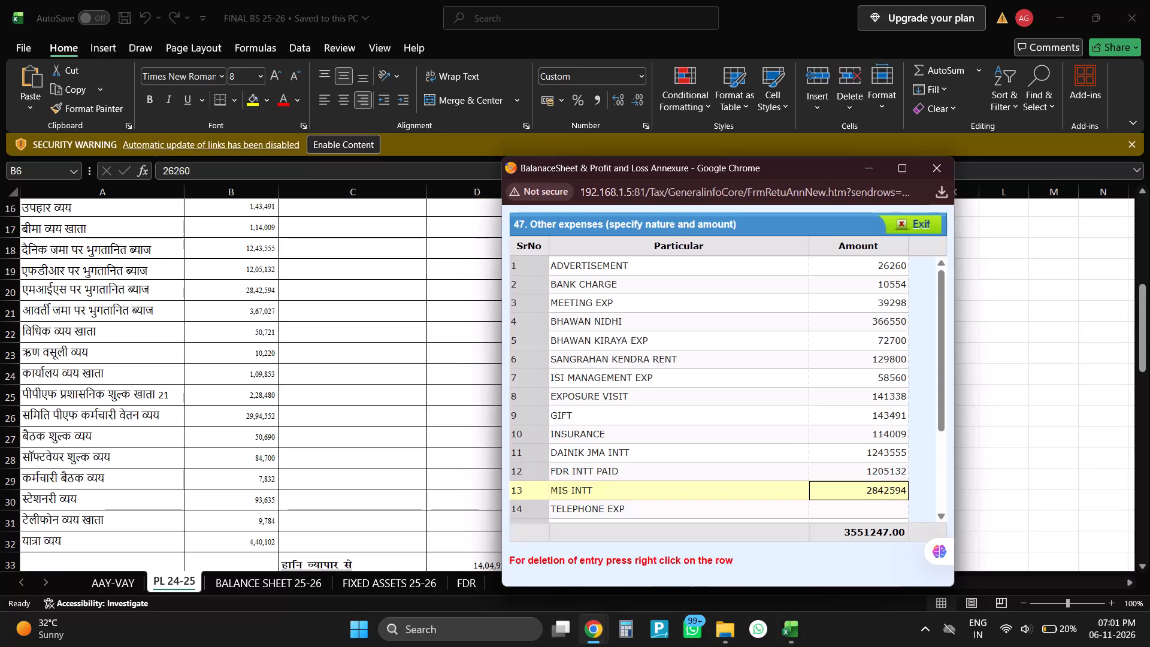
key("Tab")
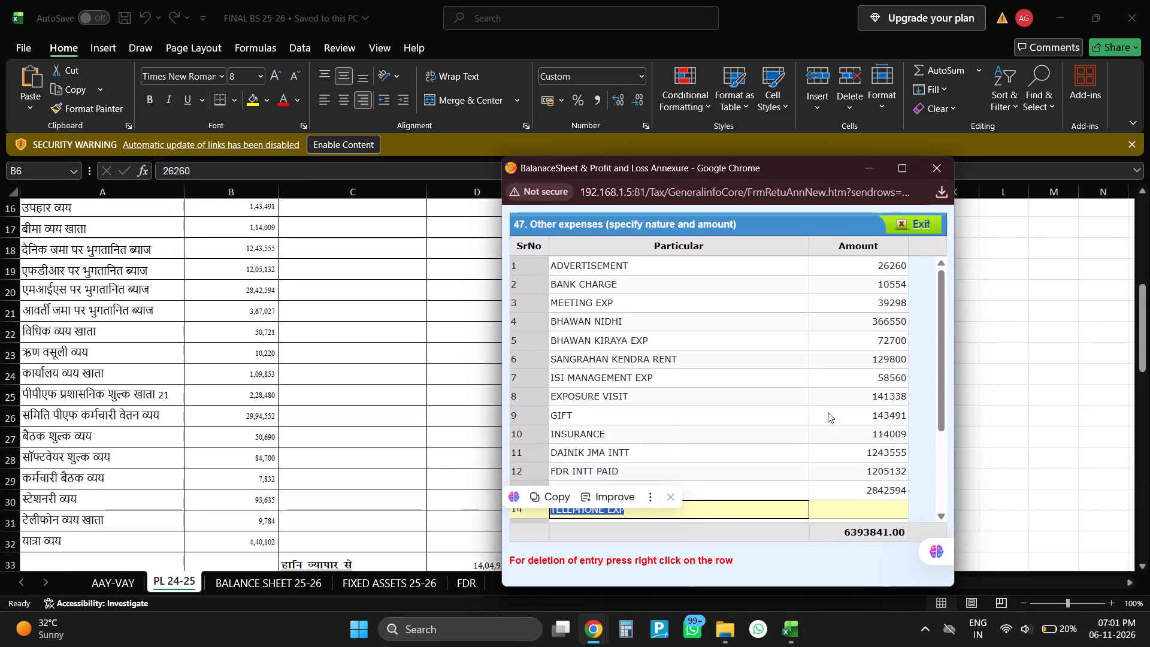
Replace the fourteenth other-expenses particular with AWARTI PAYMENT and enter its amount as 367027.
scroll(828, 412, "down", 3)
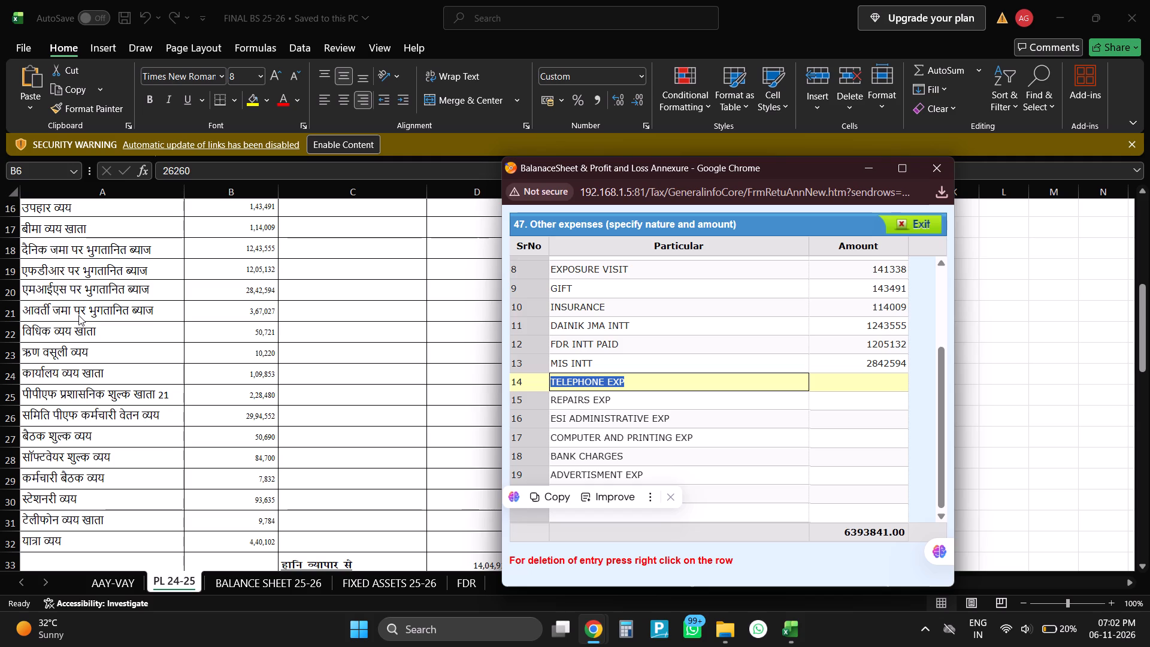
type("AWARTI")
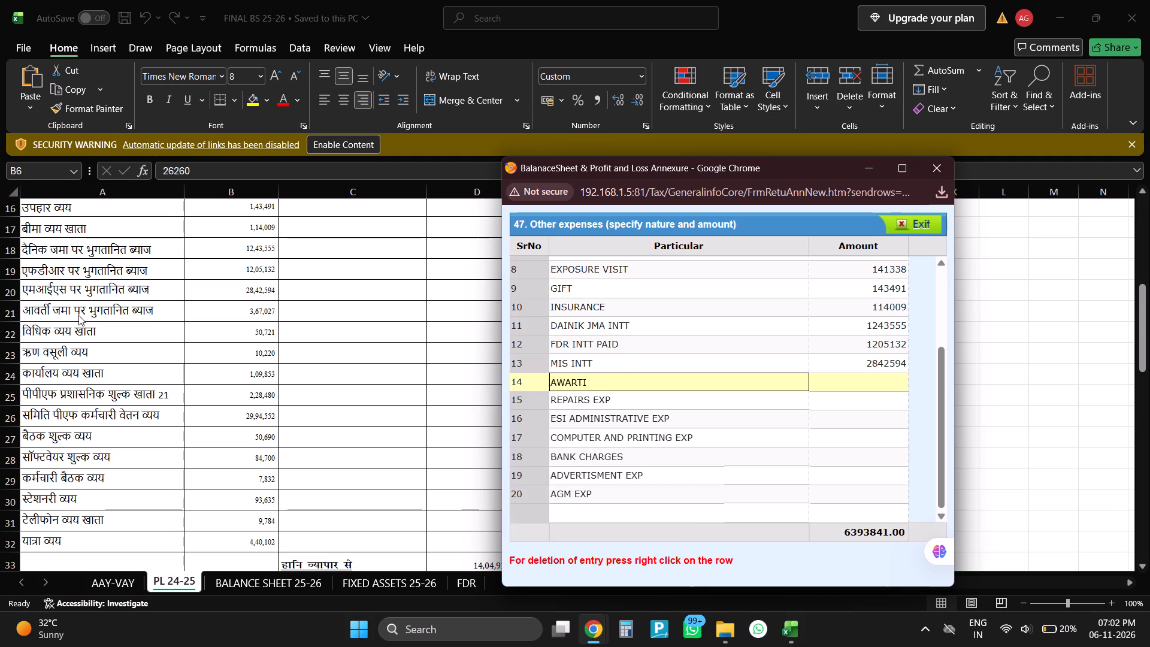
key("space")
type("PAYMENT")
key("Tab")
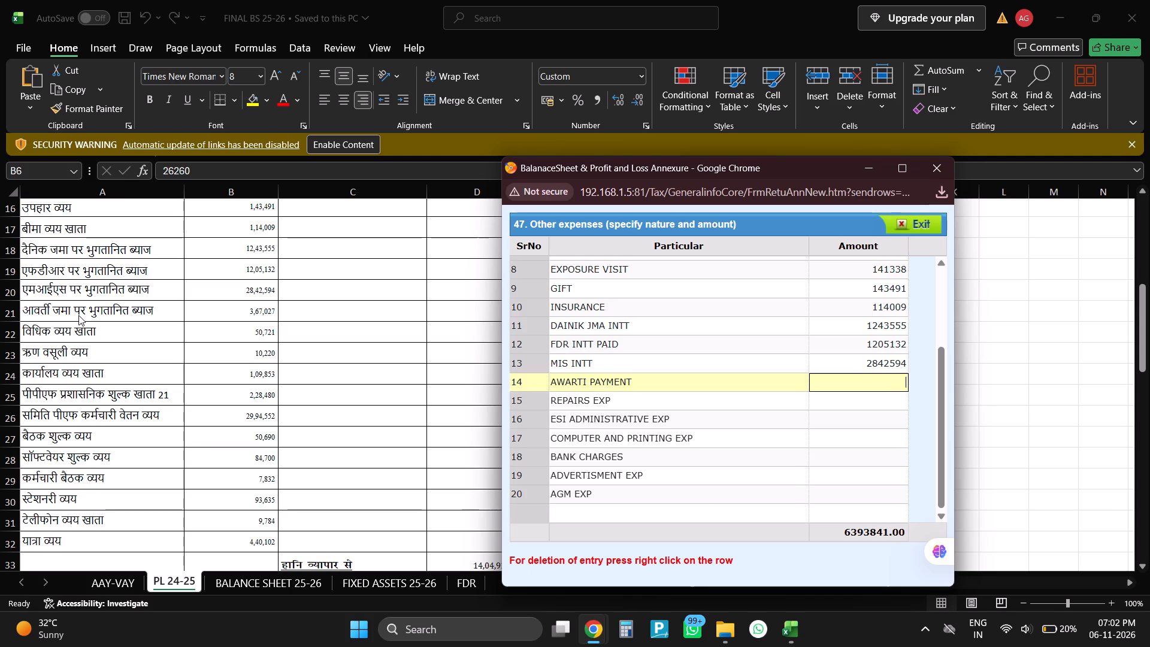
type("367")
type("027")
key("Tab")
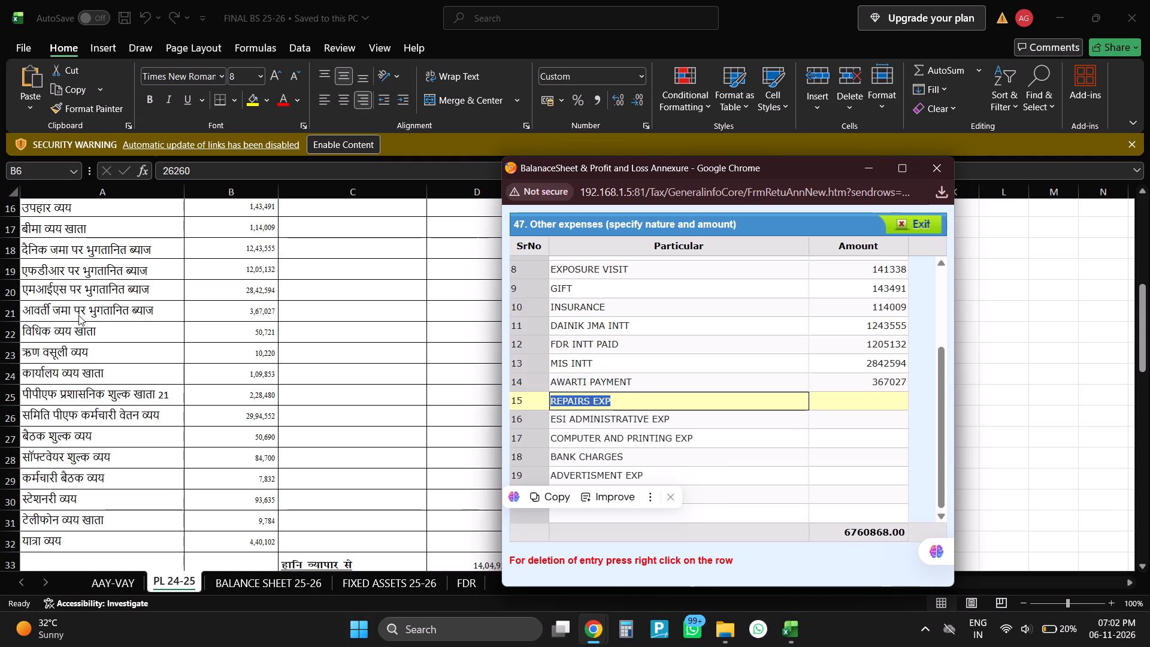
Replace the fifteenth other-expenses particular with OTHER EXP and enter its amount as 50721.
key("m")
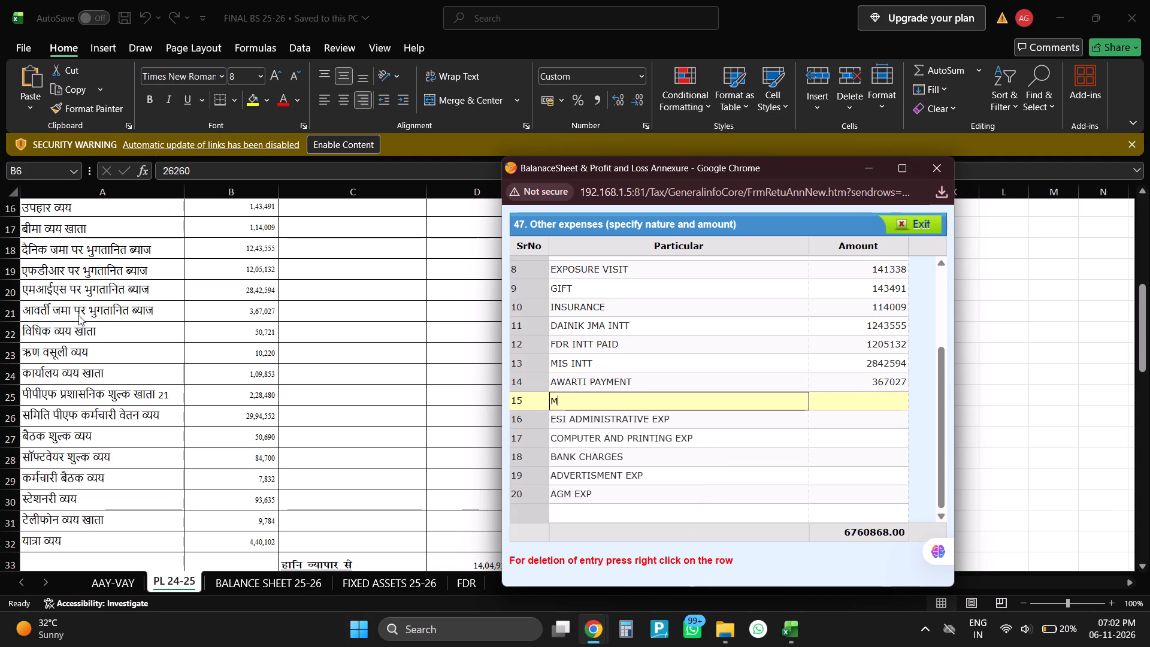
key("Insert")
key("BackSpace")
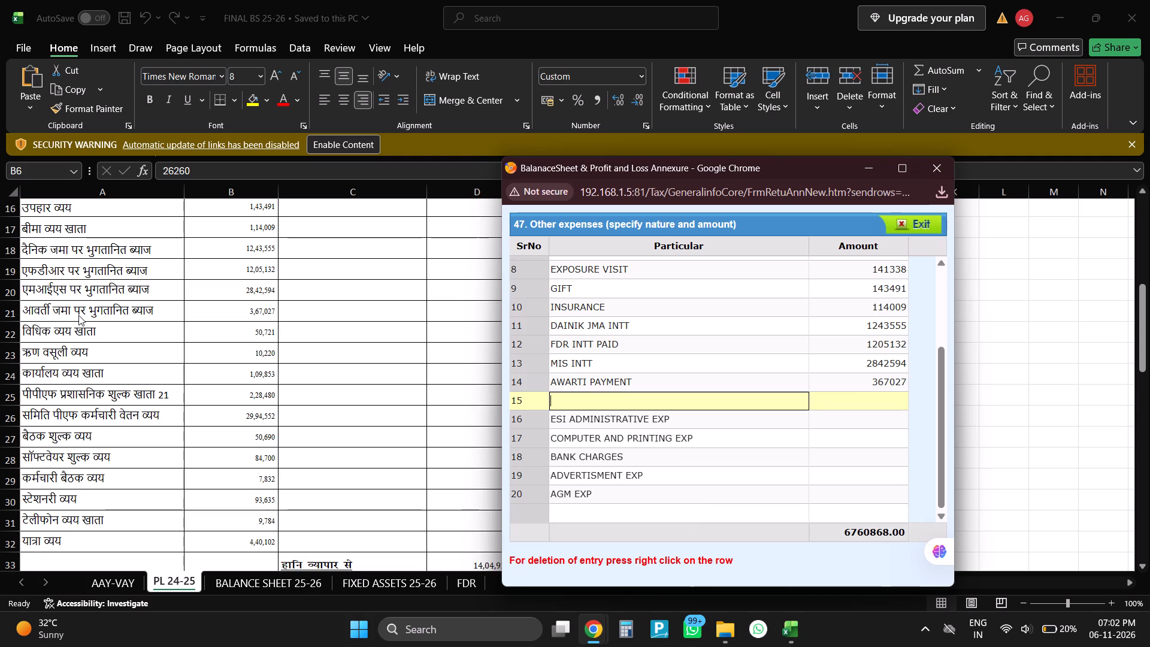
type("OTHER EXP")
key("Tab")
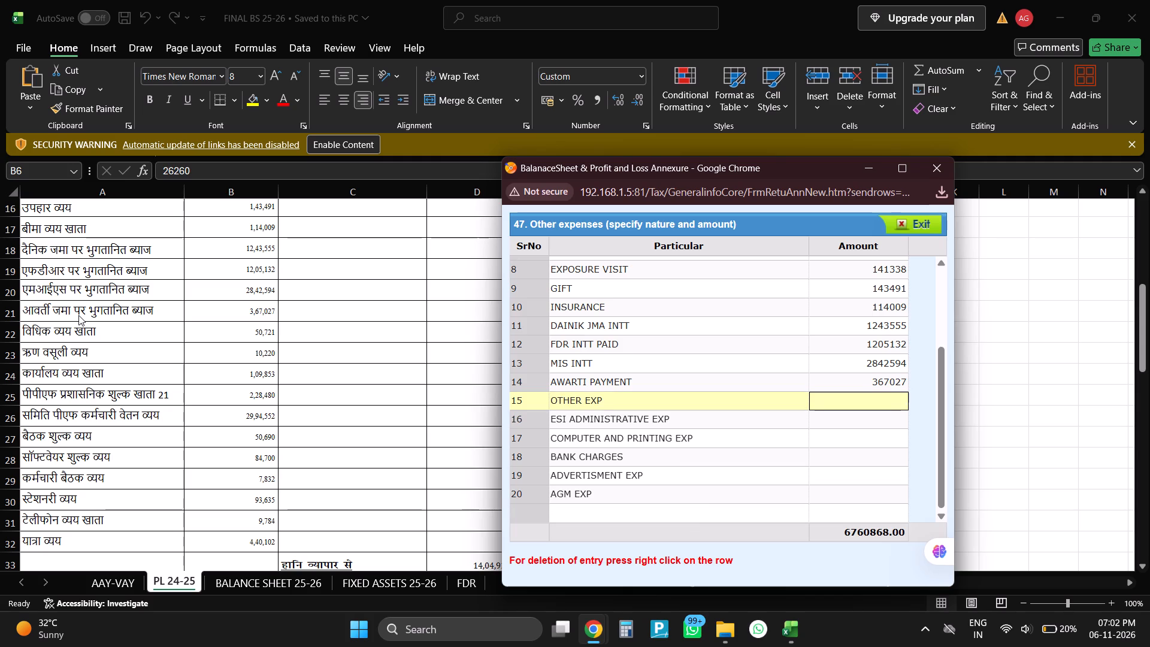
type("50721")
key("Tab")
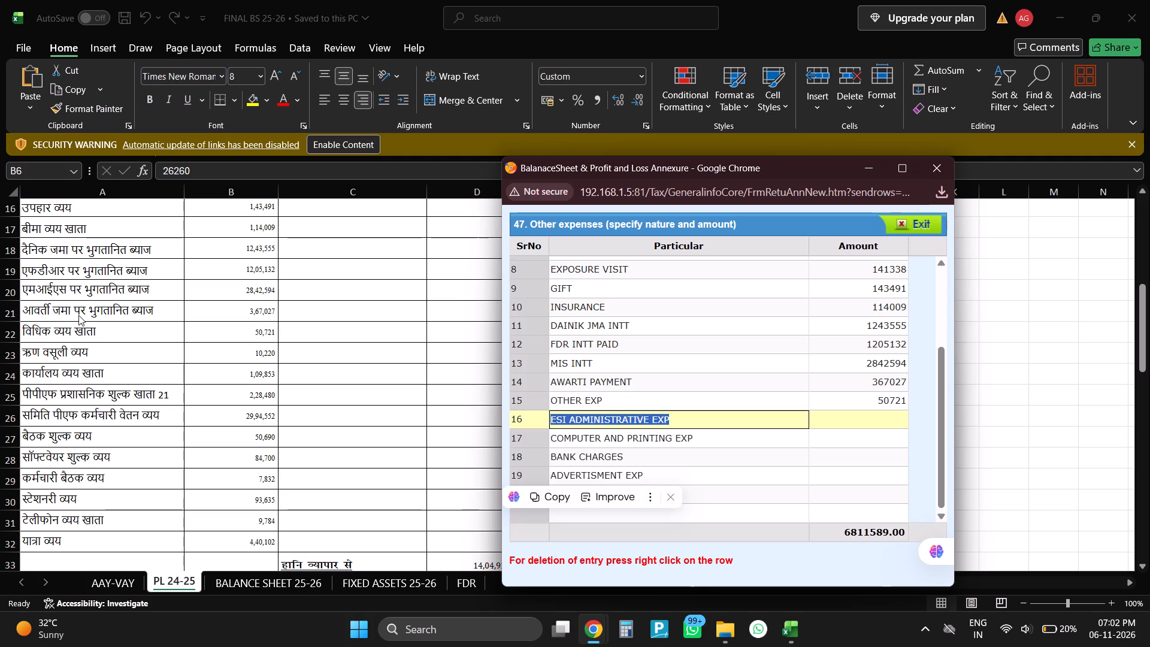
Replace the sixteenth other-expenses particular with LOAN VASULI EXP and enter its amount as 10220.
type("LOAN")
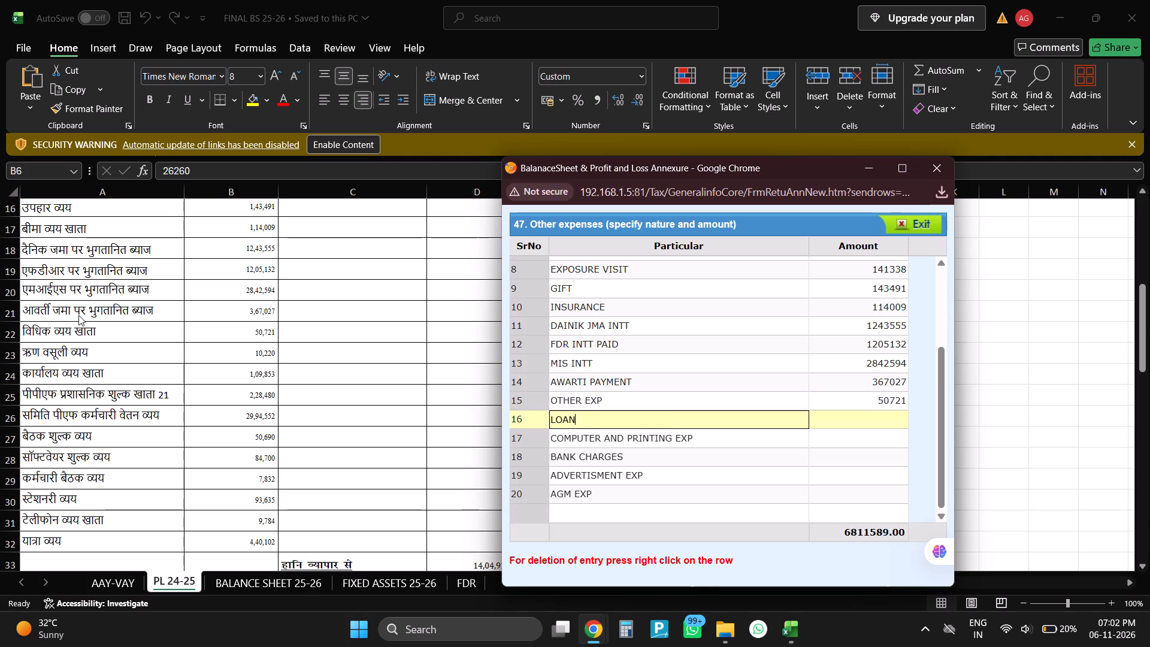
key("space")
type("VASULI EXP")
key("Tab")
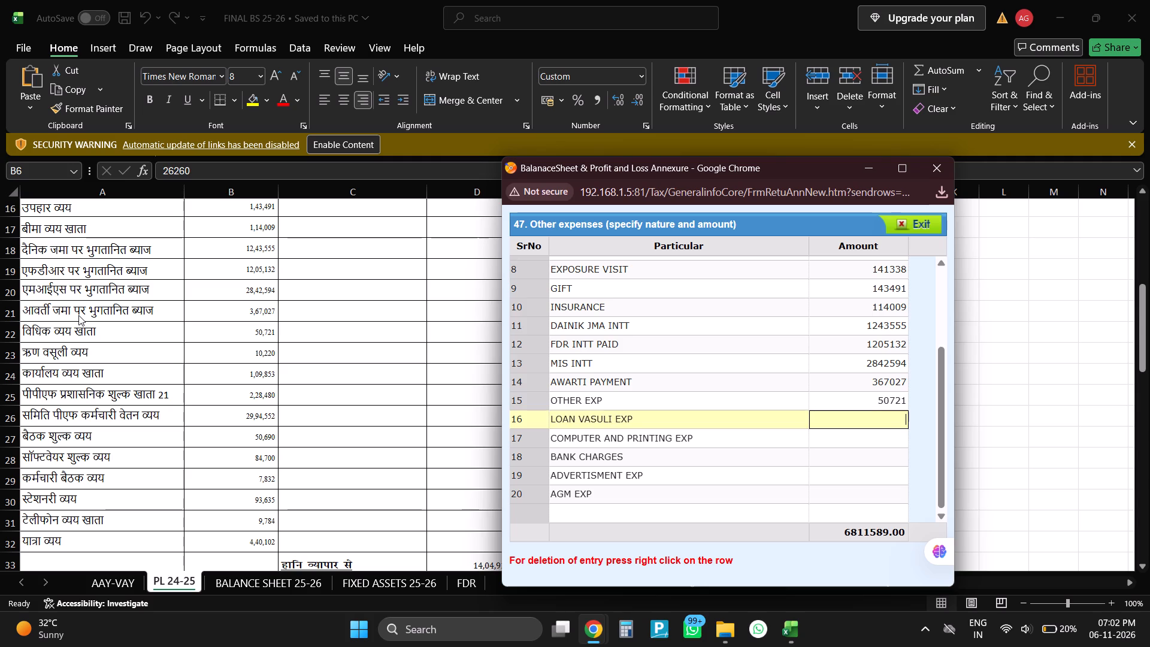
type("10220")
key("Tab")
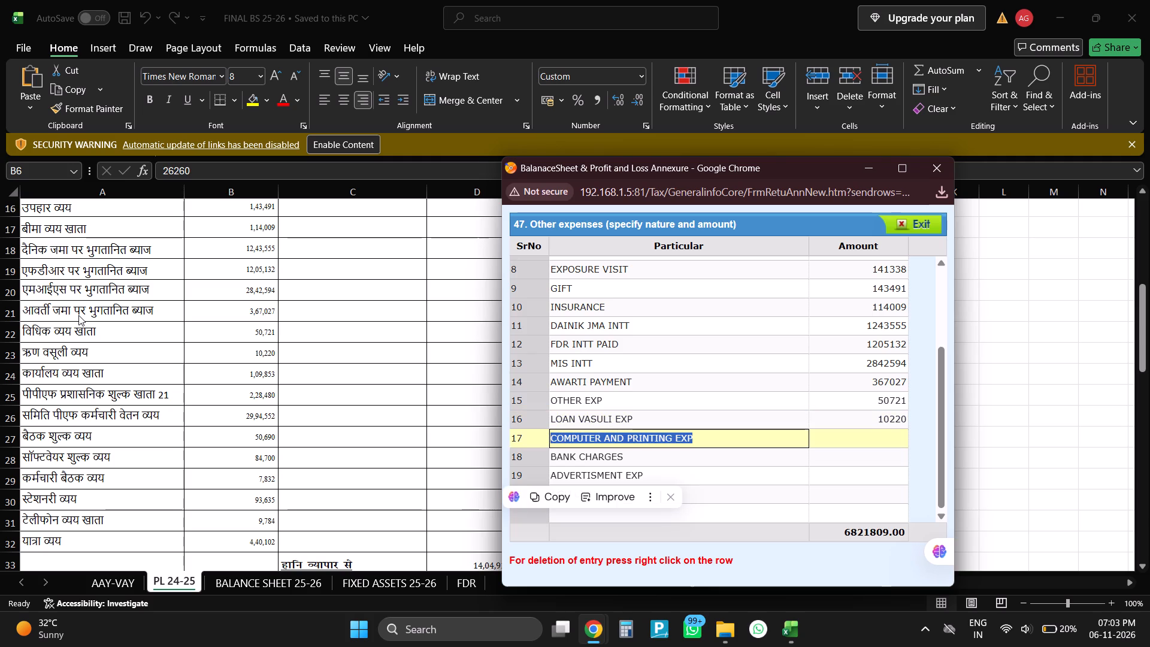
Replace the seventeenth other-expenses particular with OFFICE EXP and enter its amount as 109853.
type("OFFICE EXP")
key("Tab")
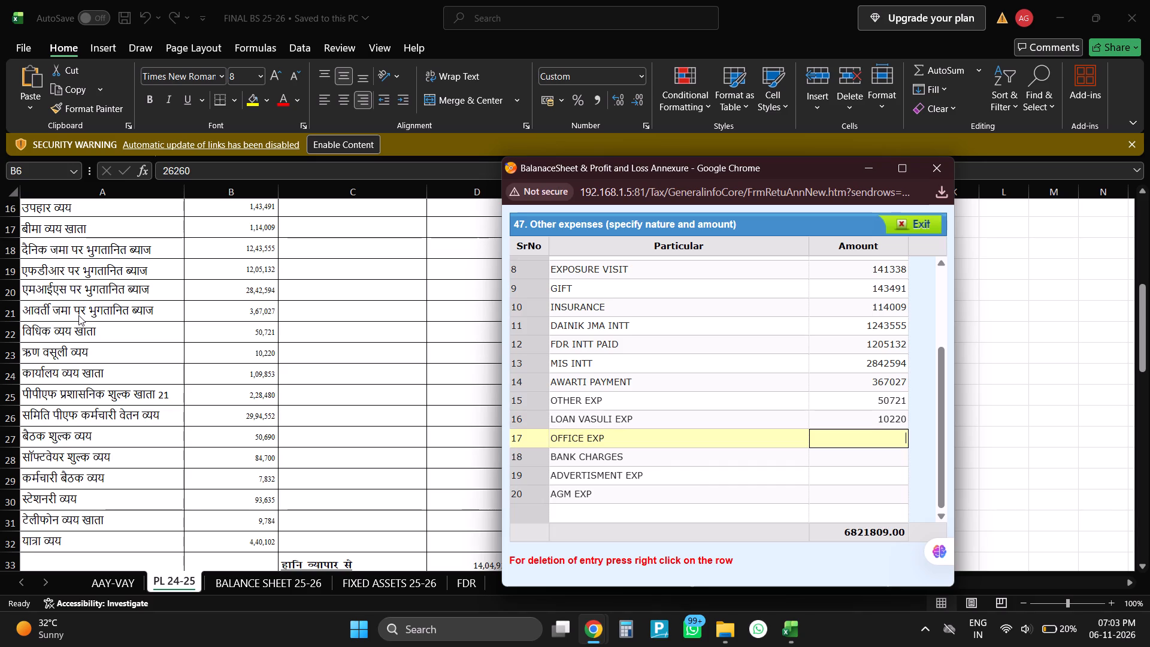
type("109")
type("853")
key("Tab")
Replace the eighteenth other-expenses particular with PPF MANAGEMENT SHULK and enter its amount as 228480.
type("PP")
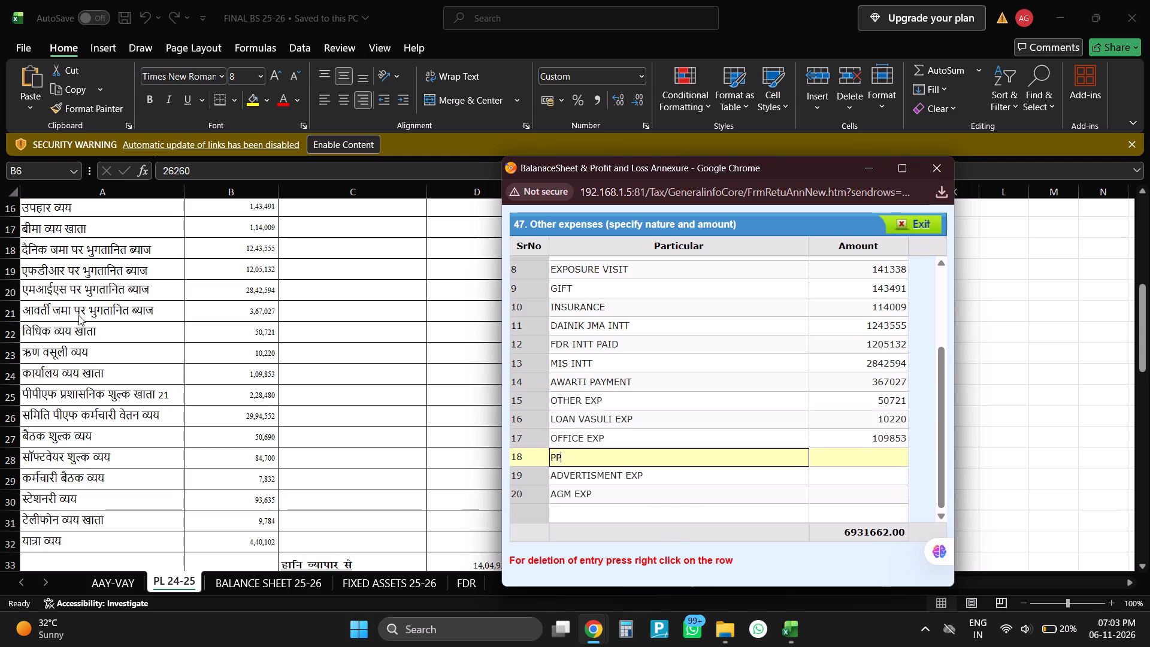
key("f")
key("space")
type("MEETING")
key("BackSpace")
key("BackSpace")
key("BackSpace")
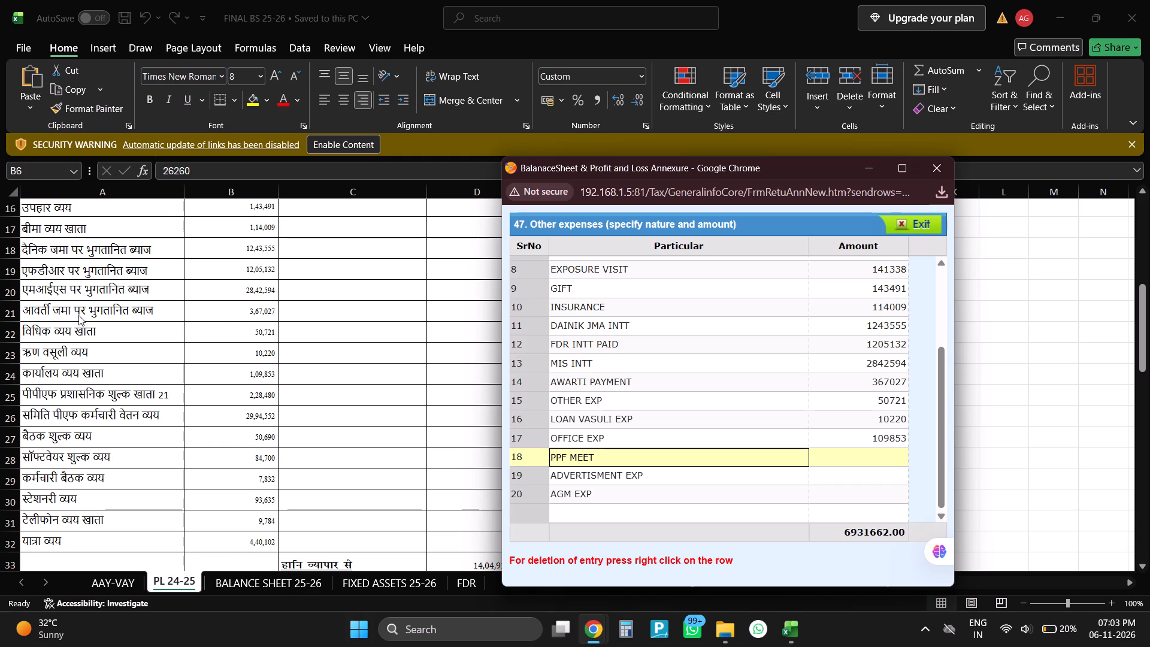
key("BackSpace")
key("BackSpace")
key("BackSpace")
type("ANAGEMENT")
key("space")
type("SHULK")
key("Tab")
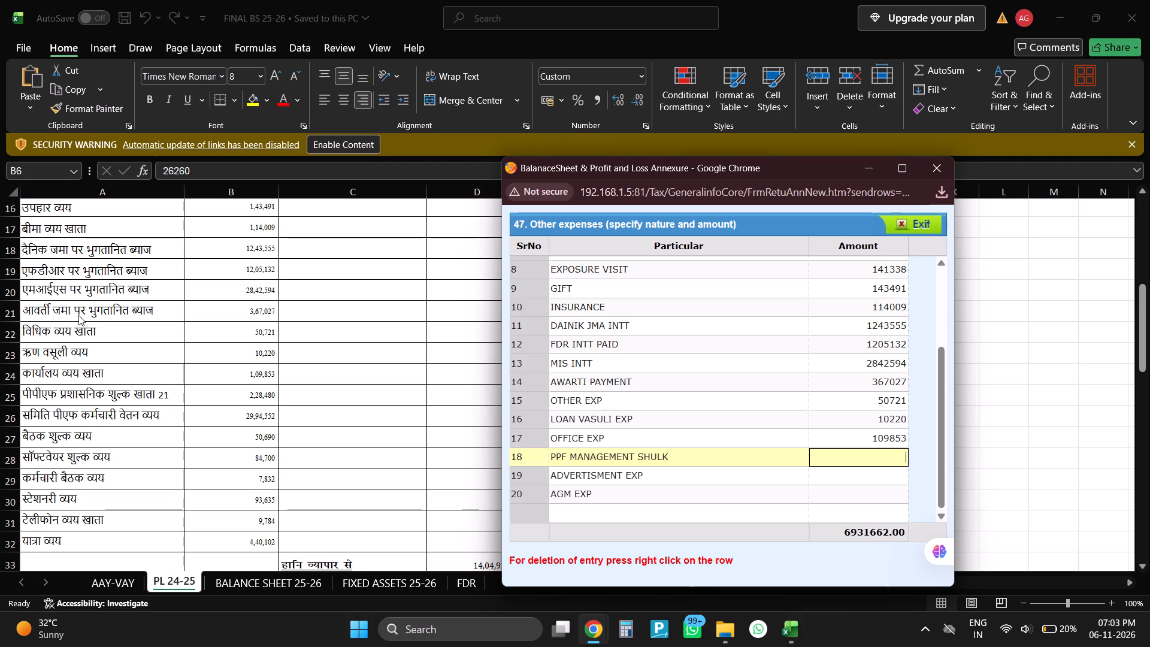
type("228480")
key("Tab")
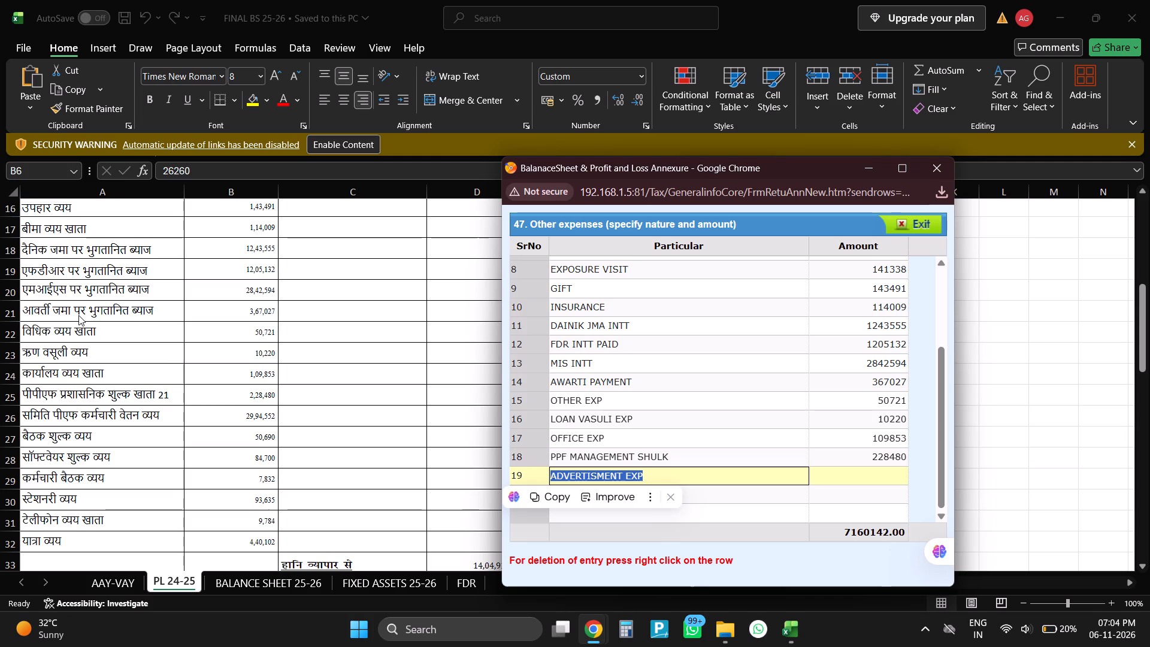
Replace the nineteenth other-expenses particular with MEETING EXP and enter its amount as 50690.
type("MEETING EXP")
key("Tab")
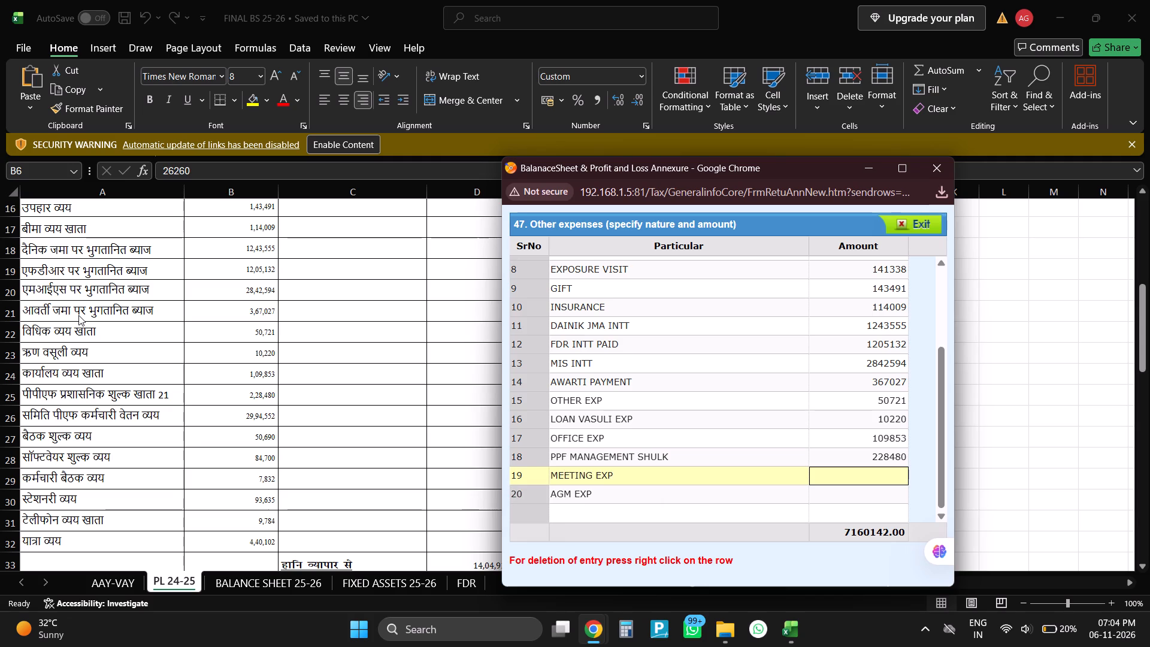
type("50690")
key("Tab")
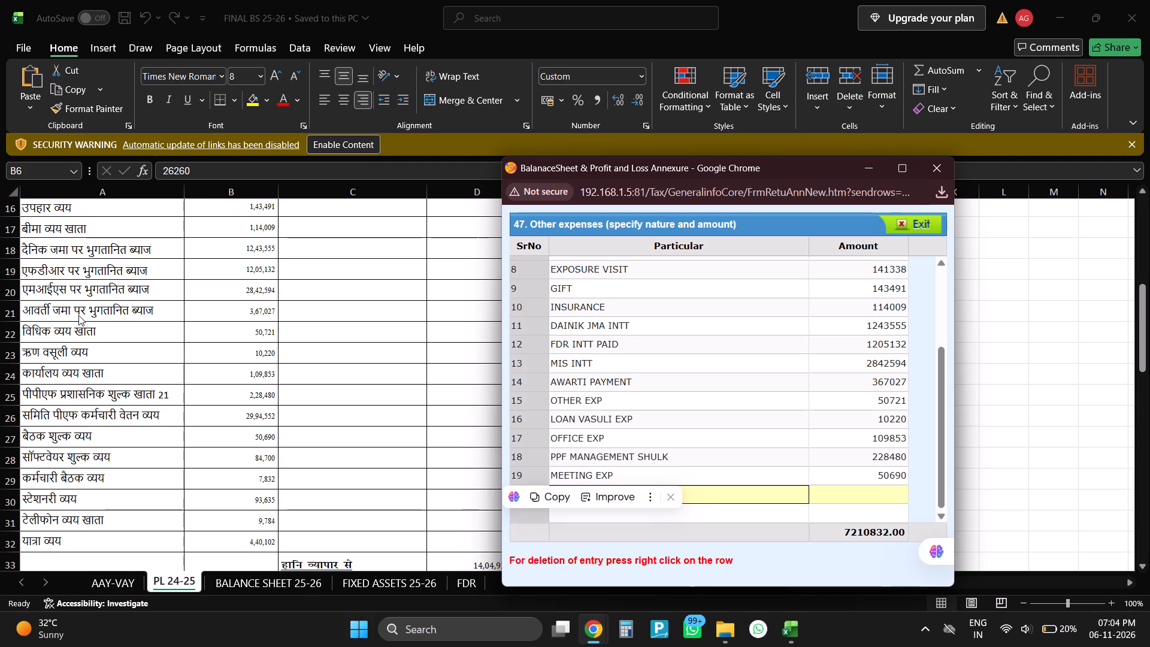
Replace the twentieth other-expenses particular with SOFTWARE EXP and enter its amount as 84700.
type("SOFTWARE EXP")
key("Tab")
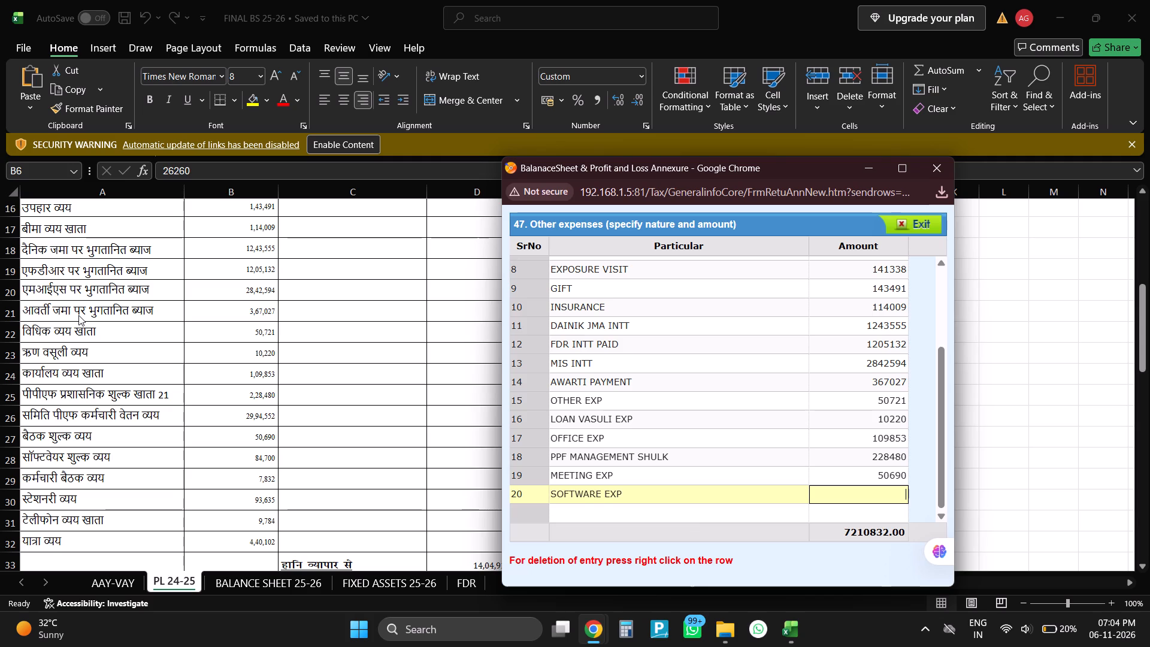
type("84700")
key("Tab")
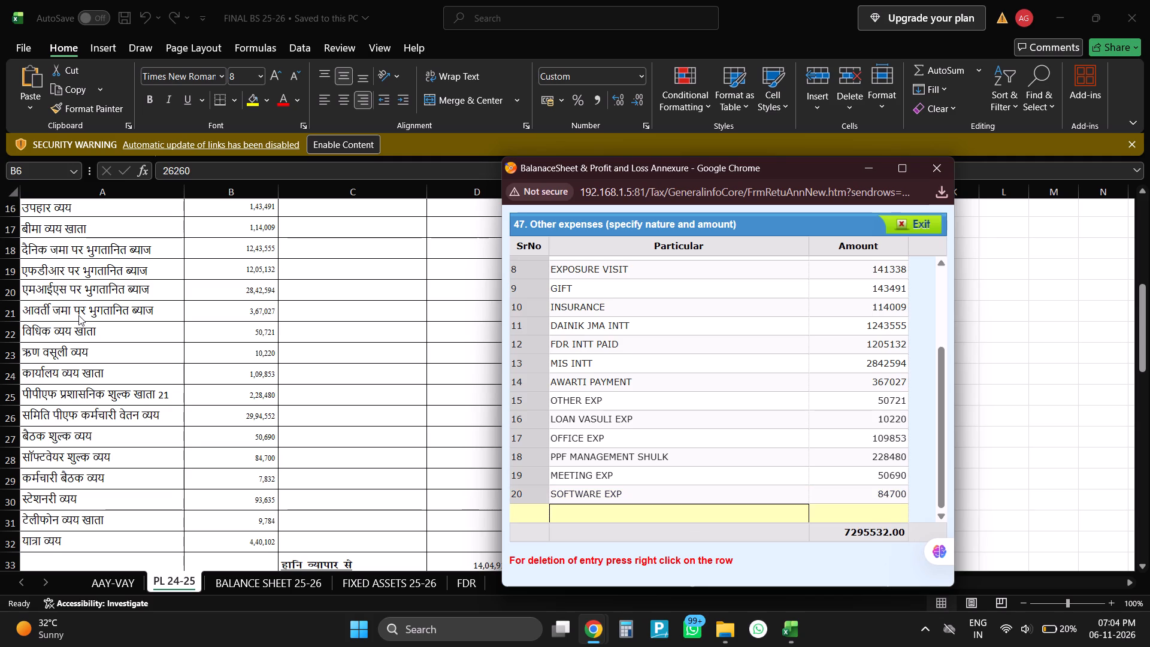
Add KARAMCHARI MEETING EXP as the twenty-first other-expenses particular with an amount of 7832.
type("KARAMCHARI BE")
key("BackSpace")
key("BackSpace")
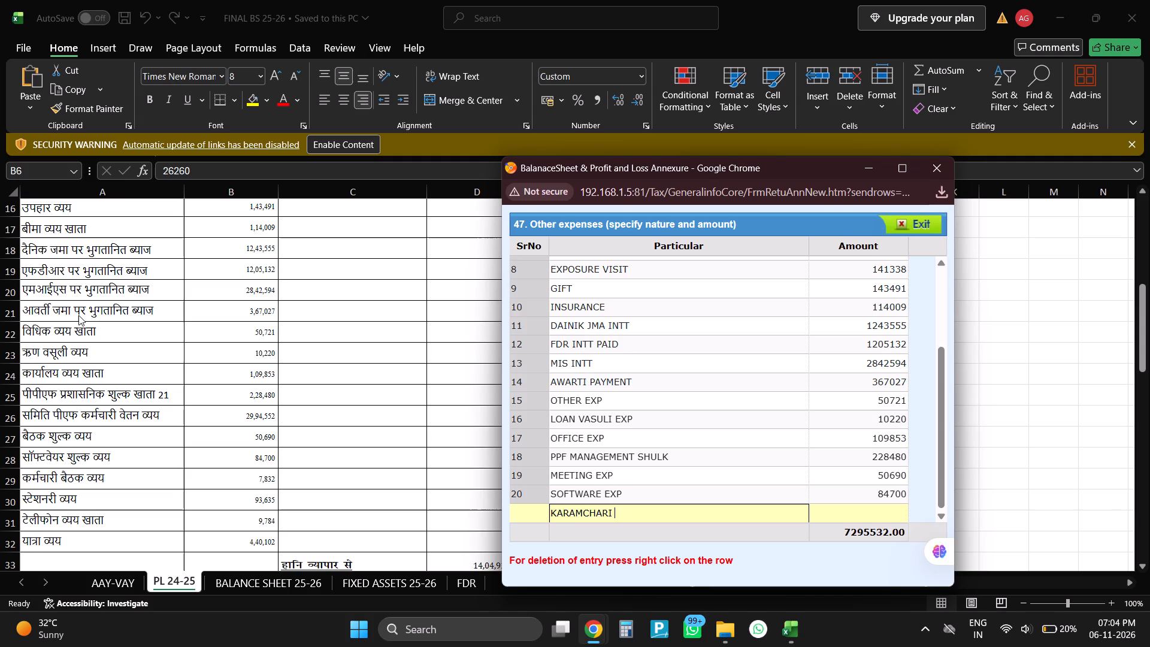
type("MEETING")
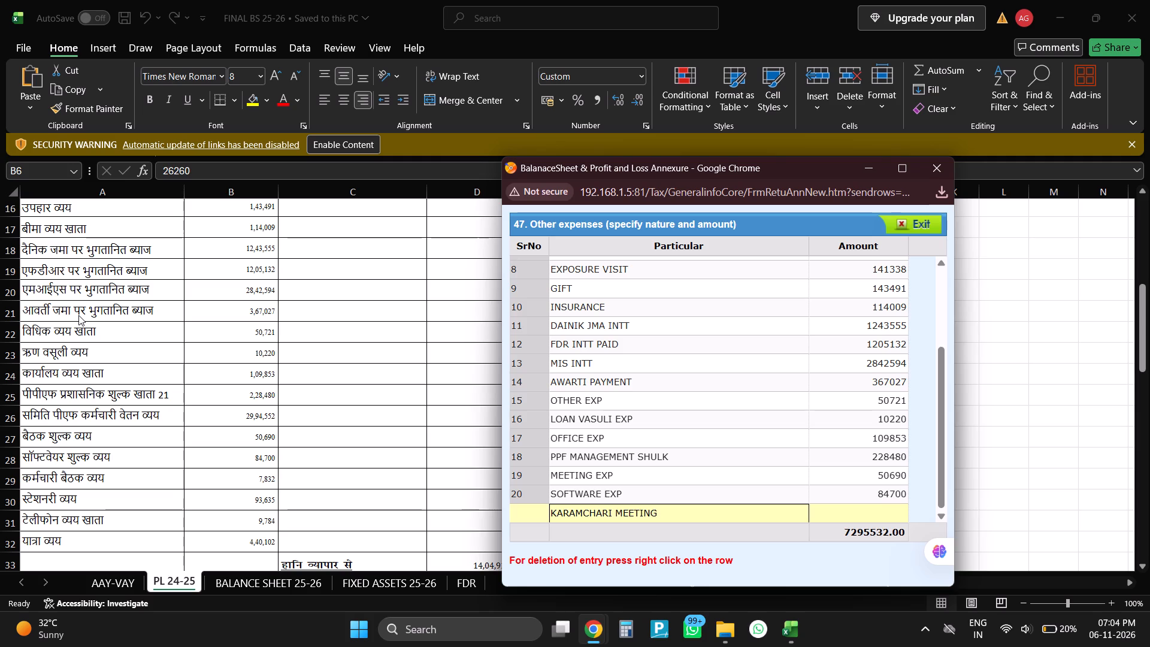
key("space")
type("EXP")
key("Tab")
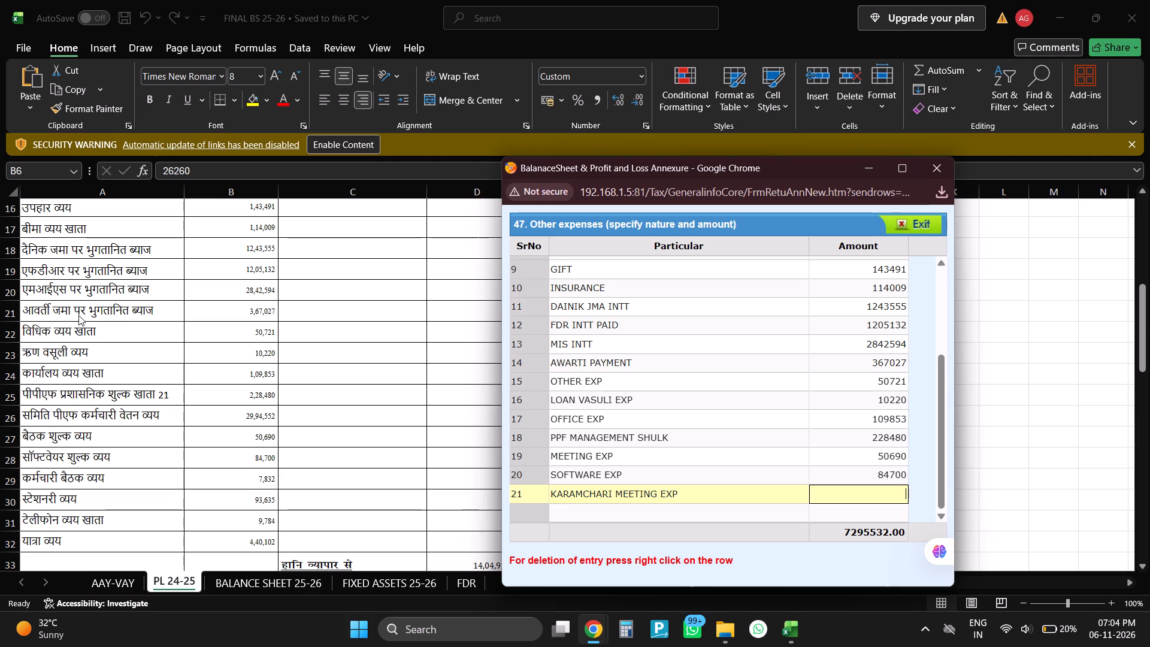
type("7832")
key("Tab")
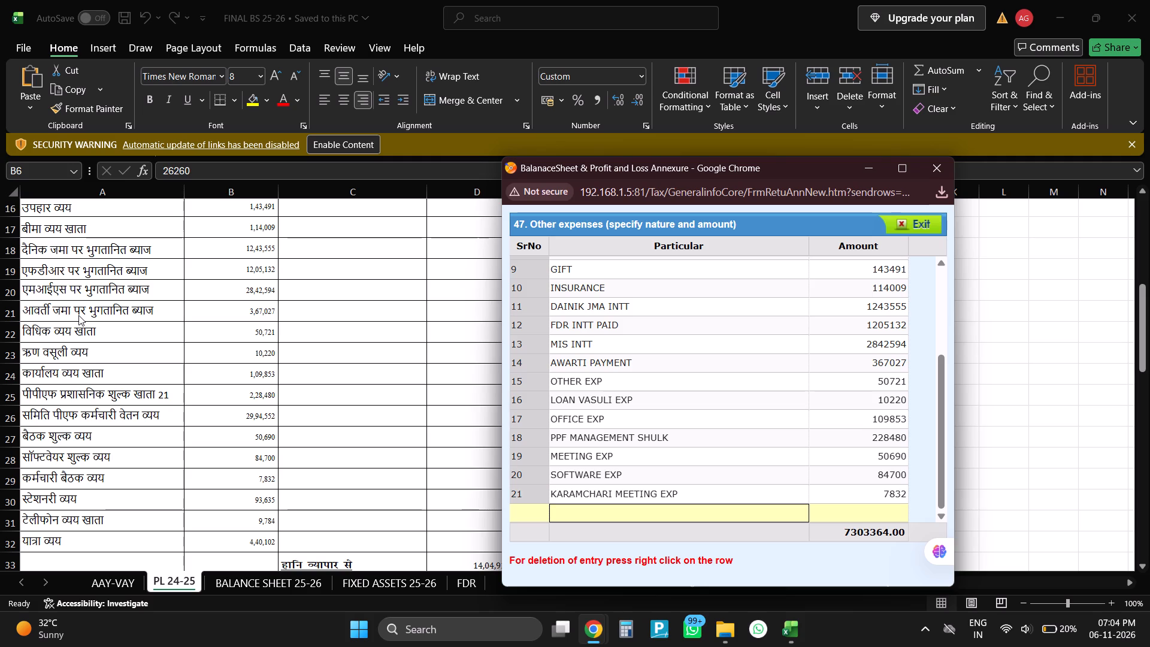
Add STATIONARY EXP as the twenty-second other-expenses particular with an amount of 93635.
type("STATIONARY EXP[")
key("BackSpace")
key("Tab")
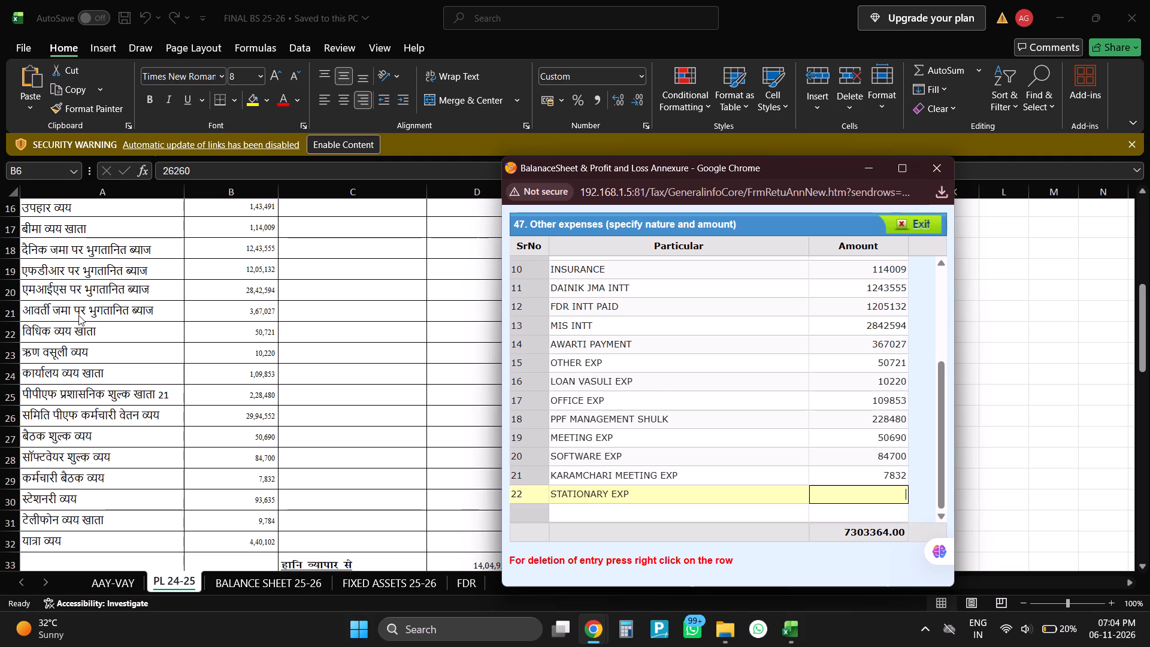
type("93")
type("635")
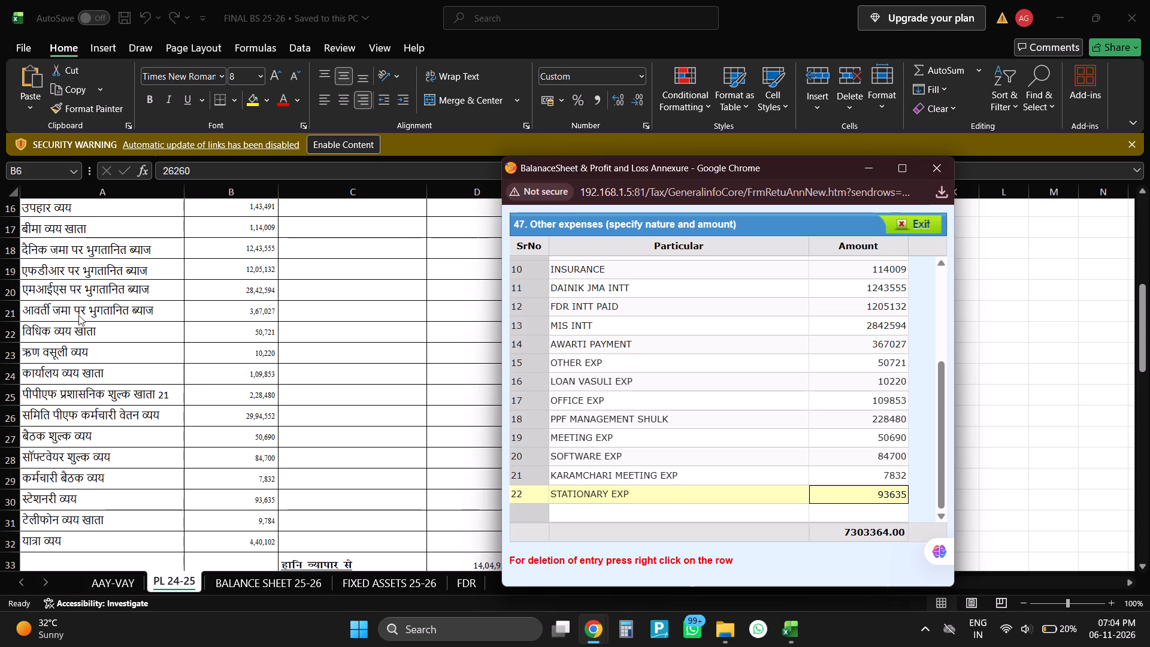
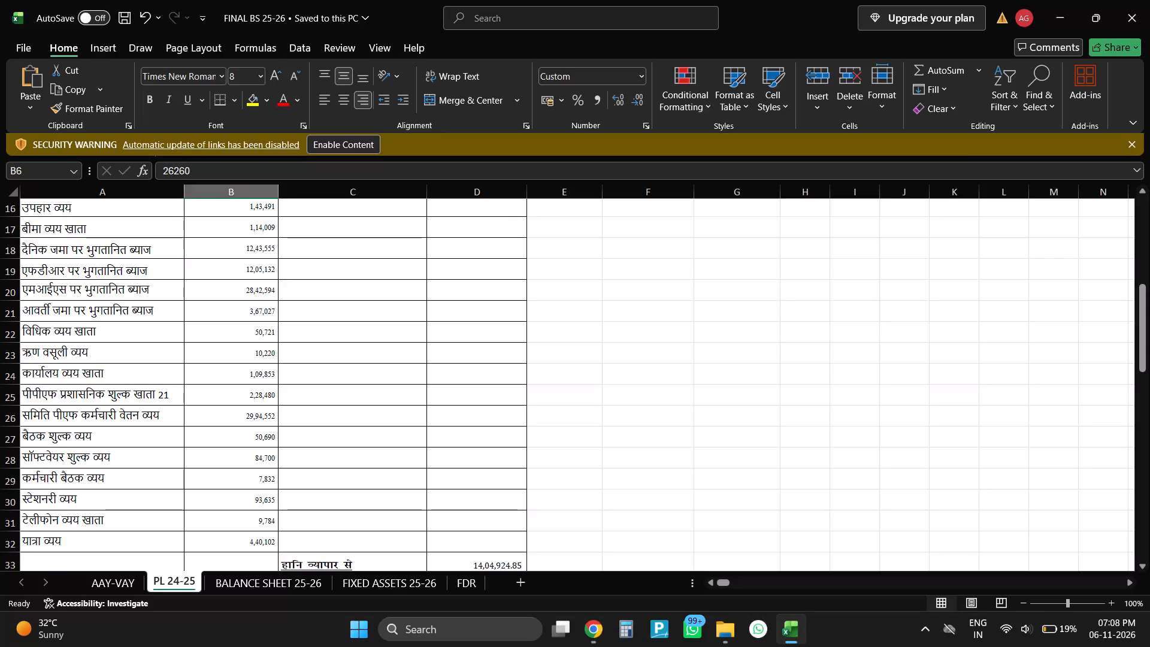
Switch from the PL 24-25 sheet to the Other expenses annexure in Chrome for the entry after STATIONARY EXP.
key("alt+Tab")
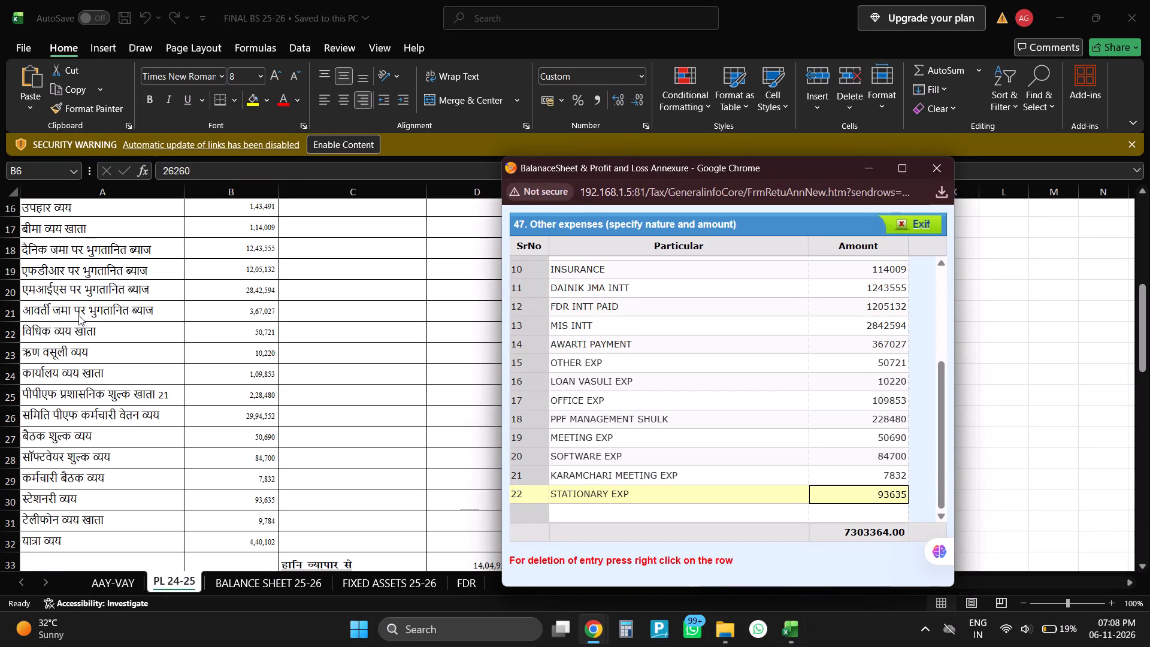
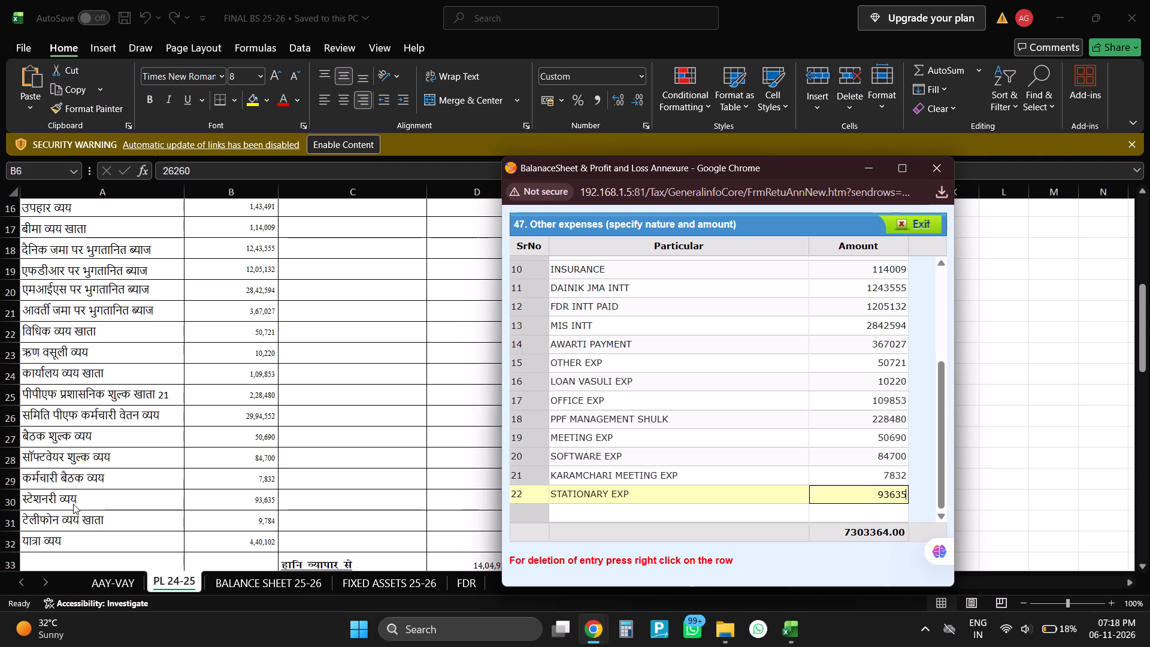
Add a TELEPHONE EXP entry with amount 9784 to the Other expenses annexure.
scroll(98, 499, "down", 2)
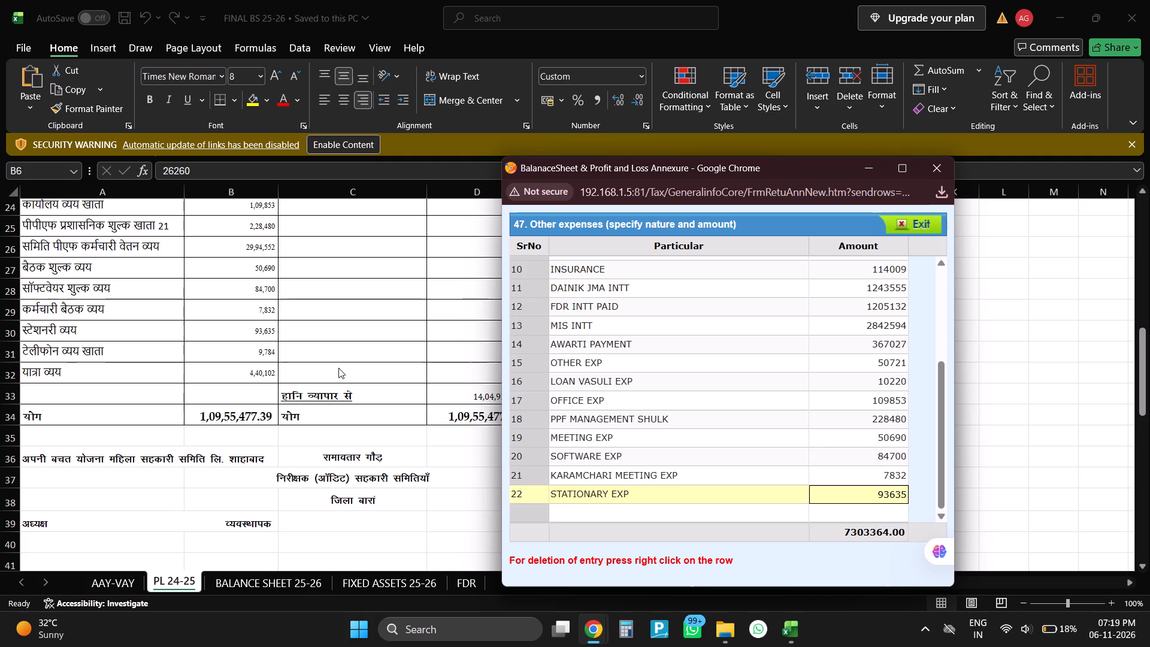
key("Tab")
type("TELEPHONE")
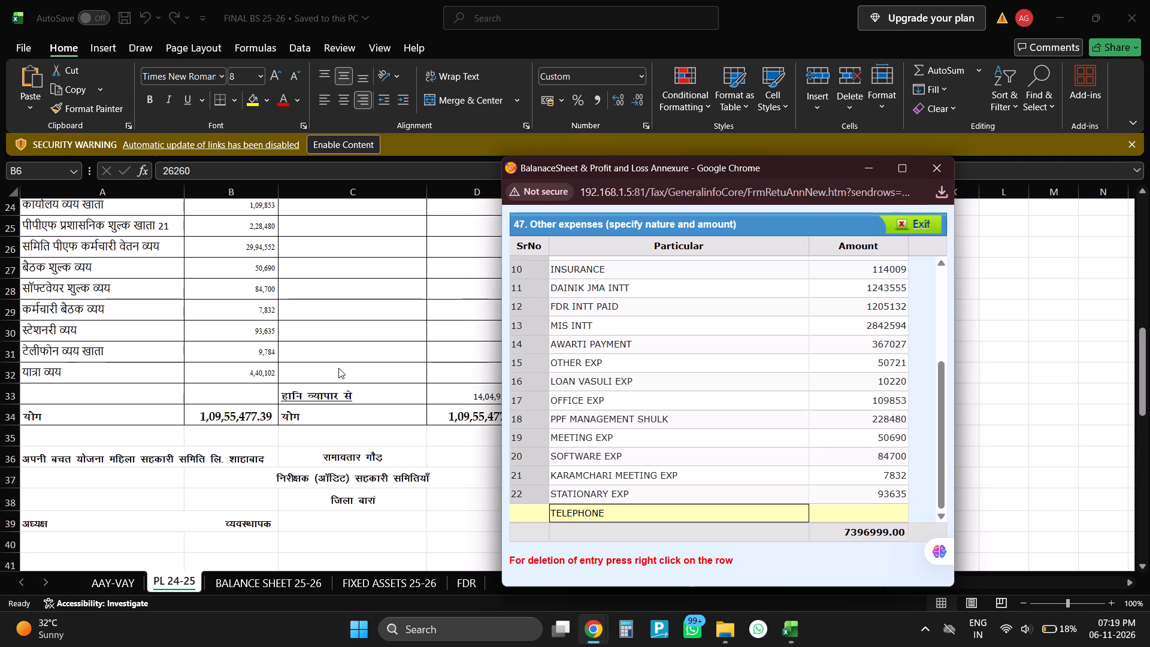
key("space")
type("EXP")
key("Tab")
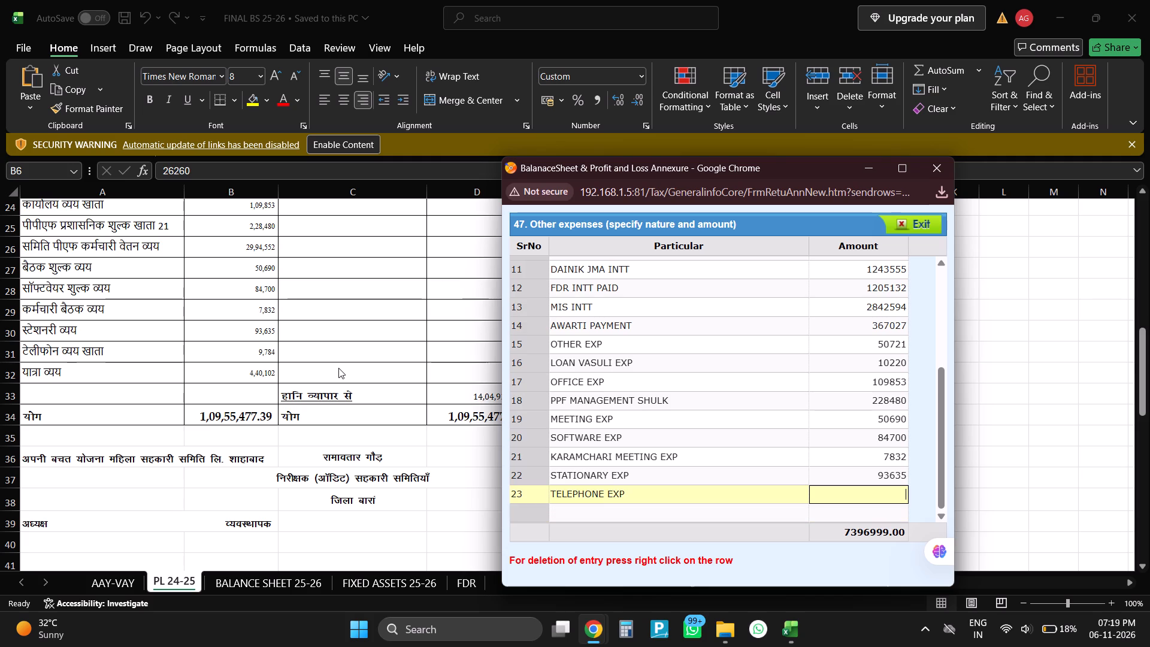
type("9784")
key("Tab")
Add a TADA entry with amount 440102 for the travel expense to the Other expenses annexure.
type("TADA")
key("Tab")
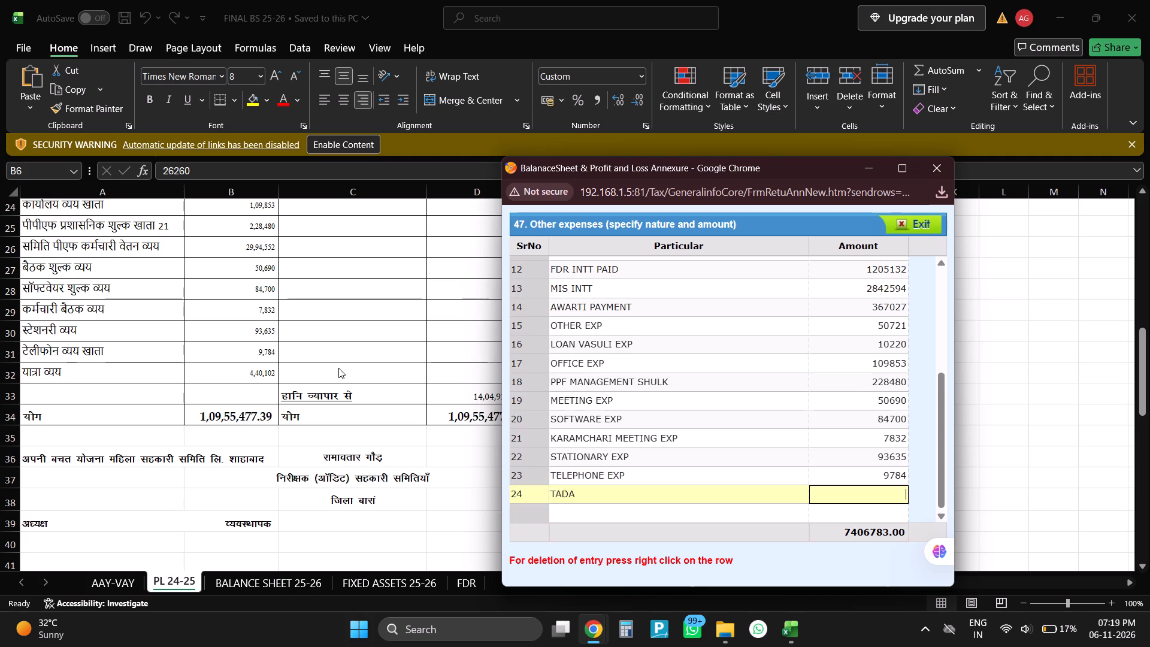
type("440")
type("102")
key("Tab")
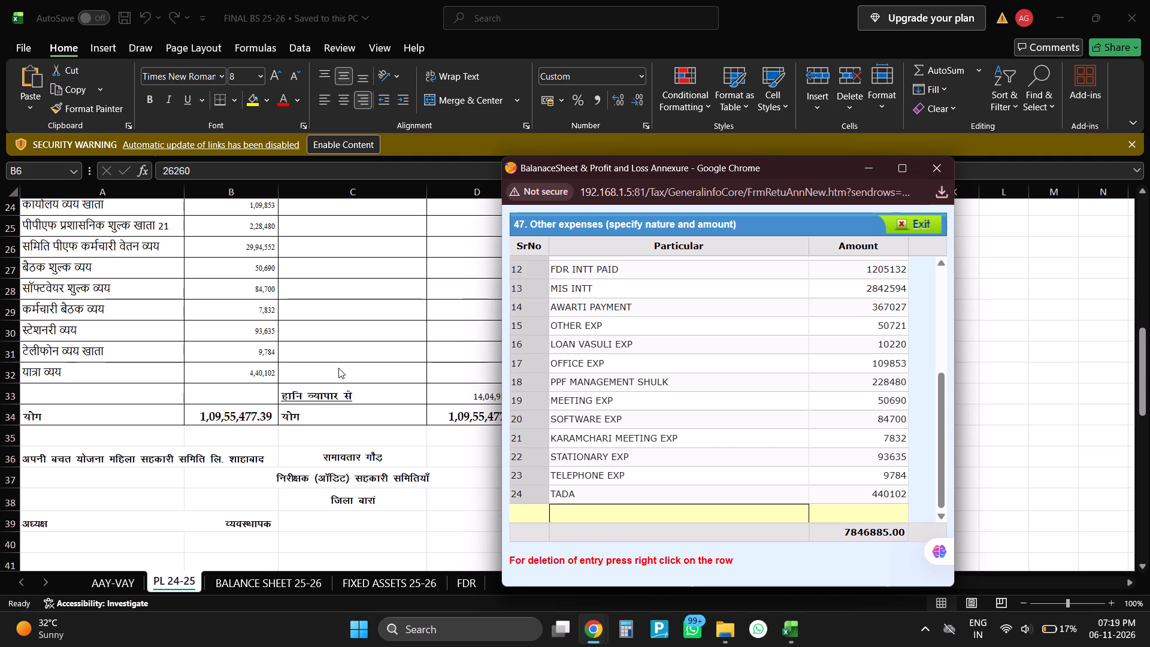
Switch to the PL 24-25 sheet in Excel and fill the travel expense amount in B32 with yellow.
scroll(258, 382, "up", 1)
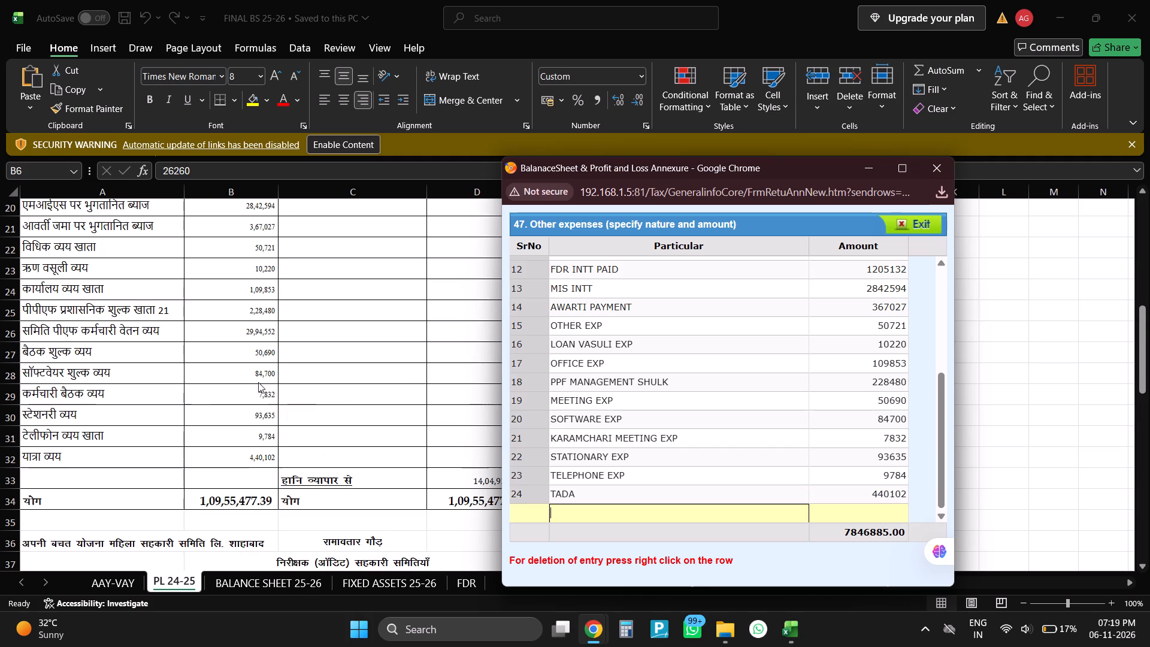
left_click(227, 456)
left_click(227, 456)
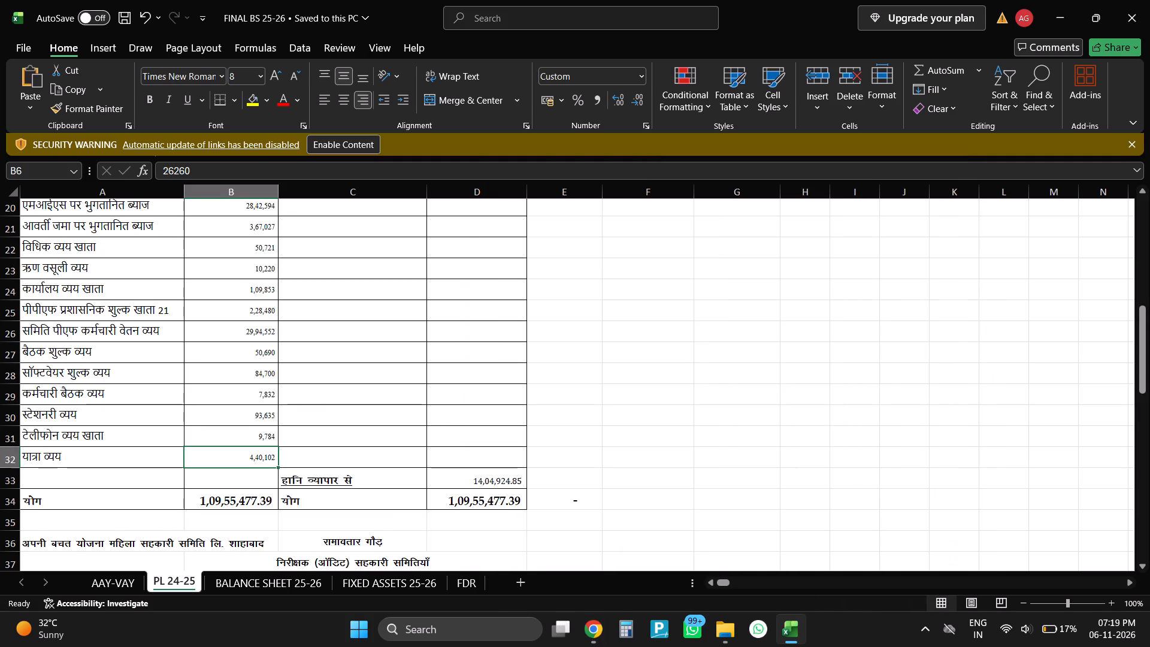
key("alt+Tab")
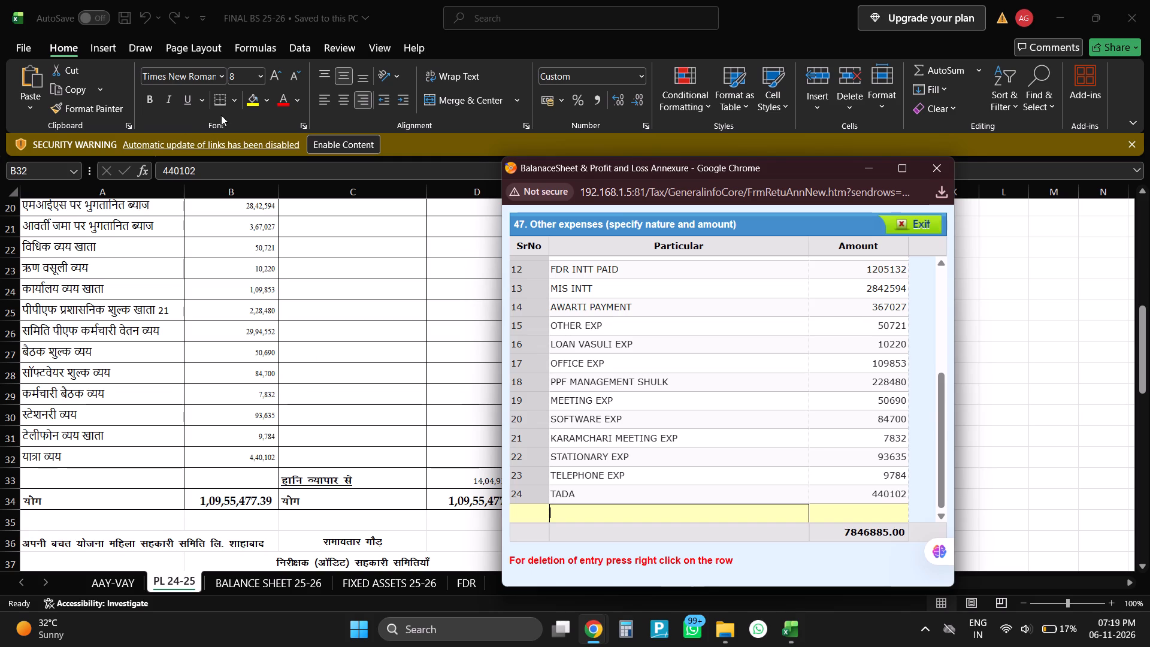
left_click(247, 100)
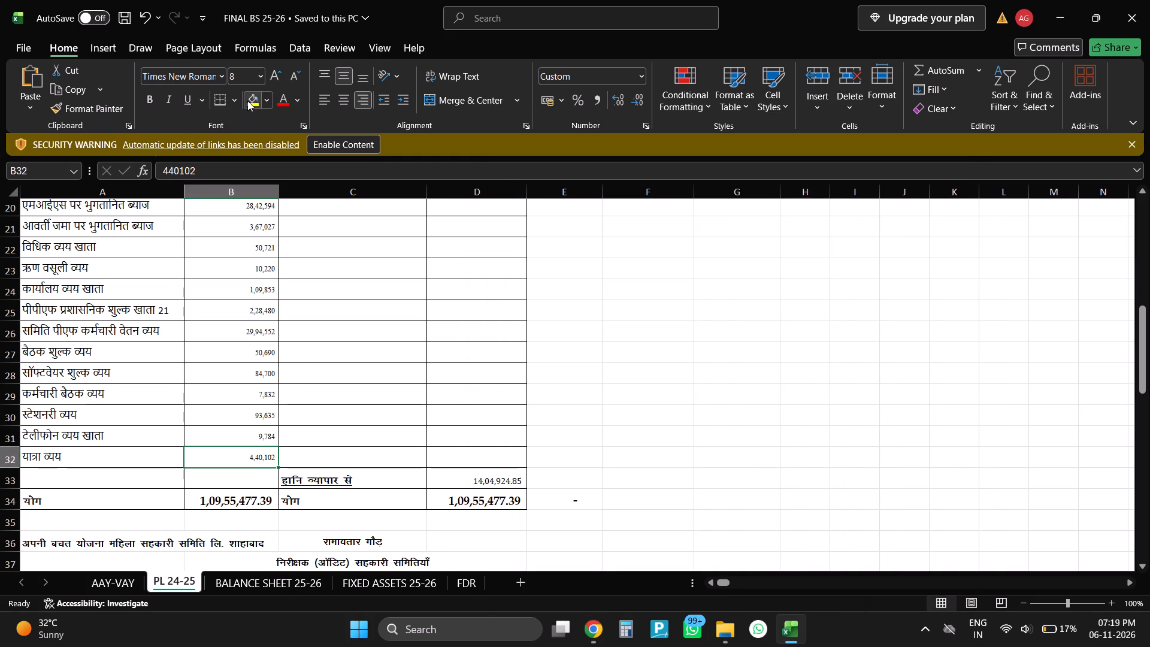
left_click(247, 101)
Select amounts B6, B8:B12, B14:B25 and B27:B32 together, compare their sum with the annexure total in Chrome, and fill them yellow in Excel.
scroll(194, 439, "up", 8)
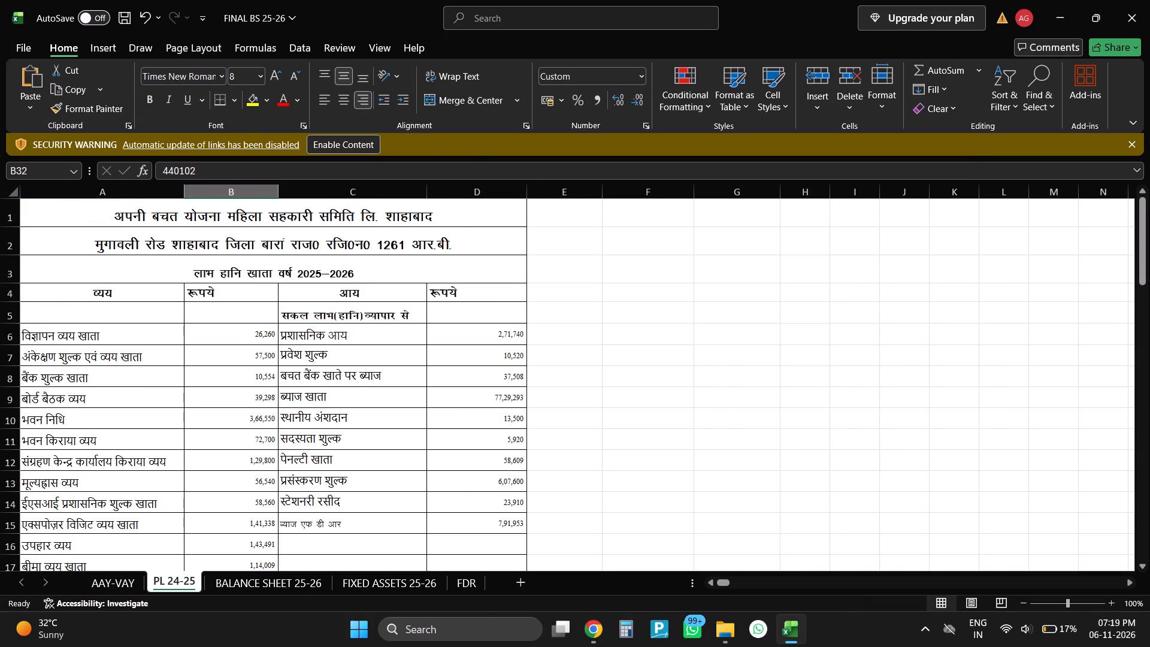
left_click(228, 337)
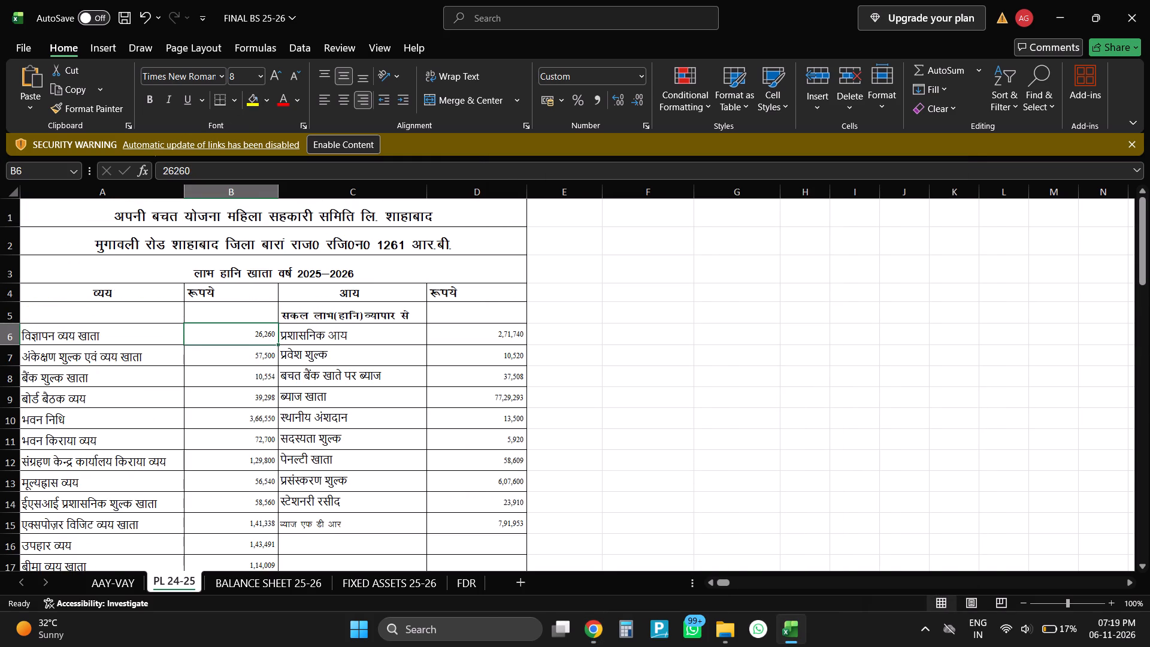
left_click_drag(243, 376, 247, 460, "ctrl")
left_click_drag(232, 500, 226, 518, "ctrl")
scroll(225, 477, "down", 4)
scroll(225, 477, "up", 1)
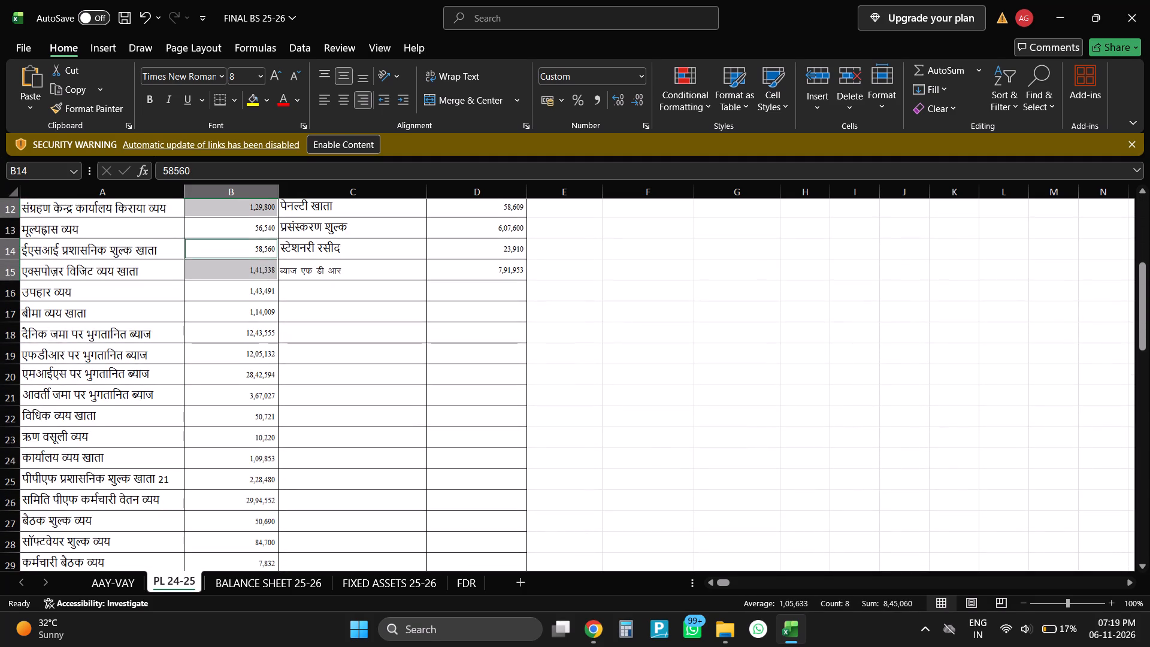
left_click_drag(224, 291, 225, 316, "ctrl")
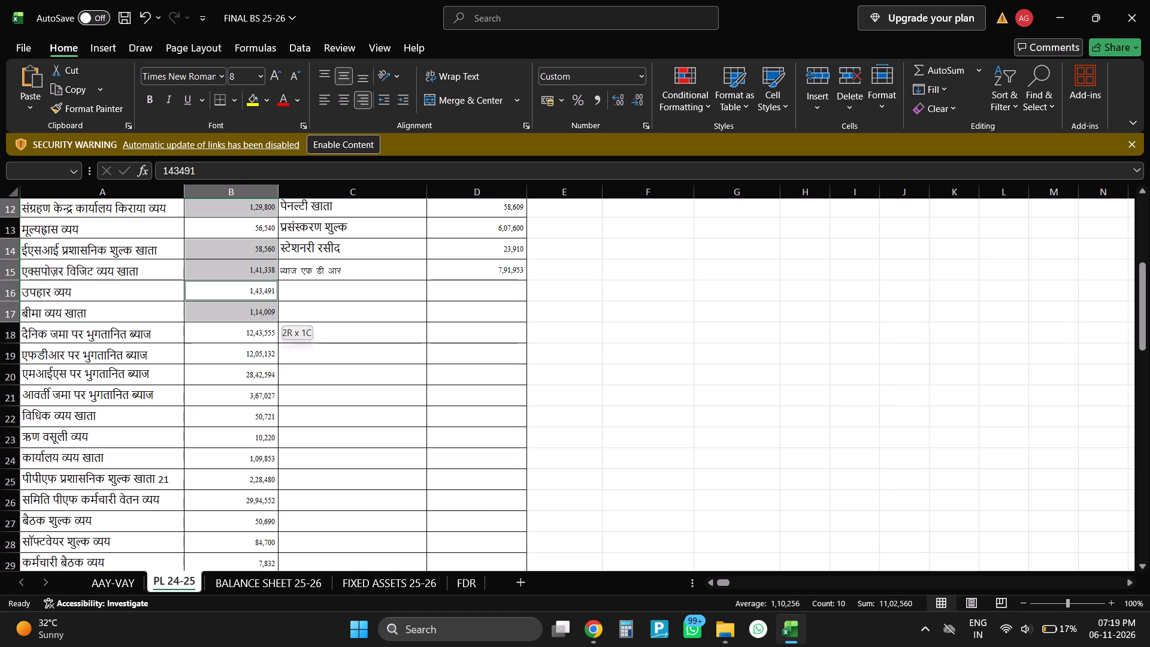
left_click_drag(225, 316, 226, 411, "ctrl")
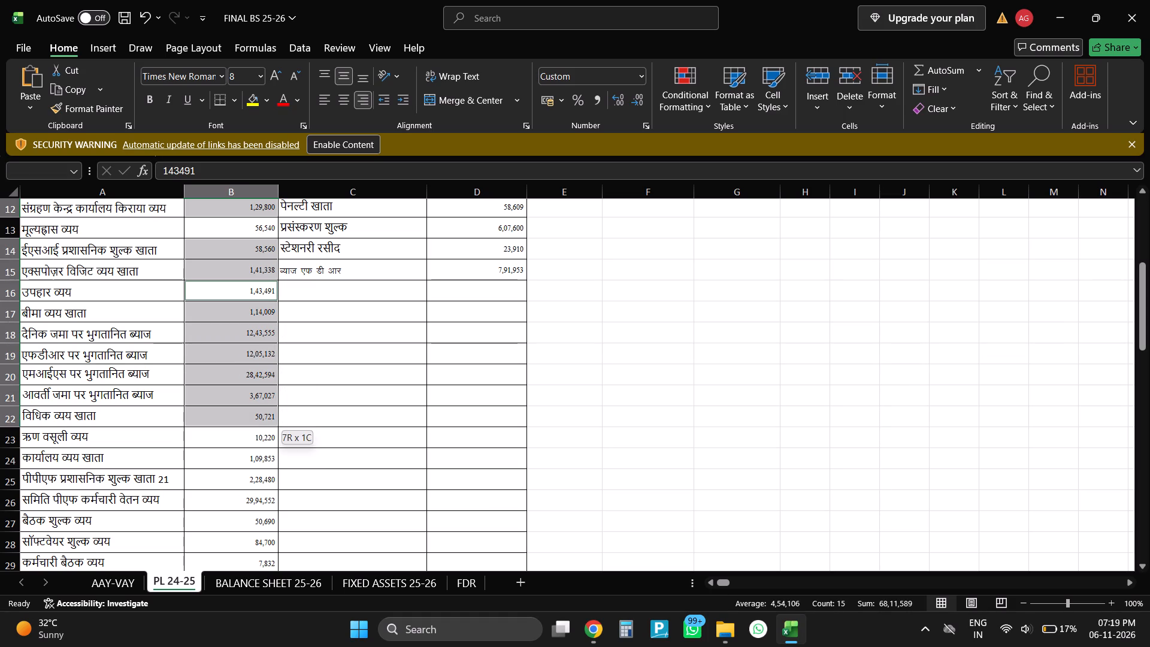
left_click_drag(226, 411, 232, 453, "ctrl")
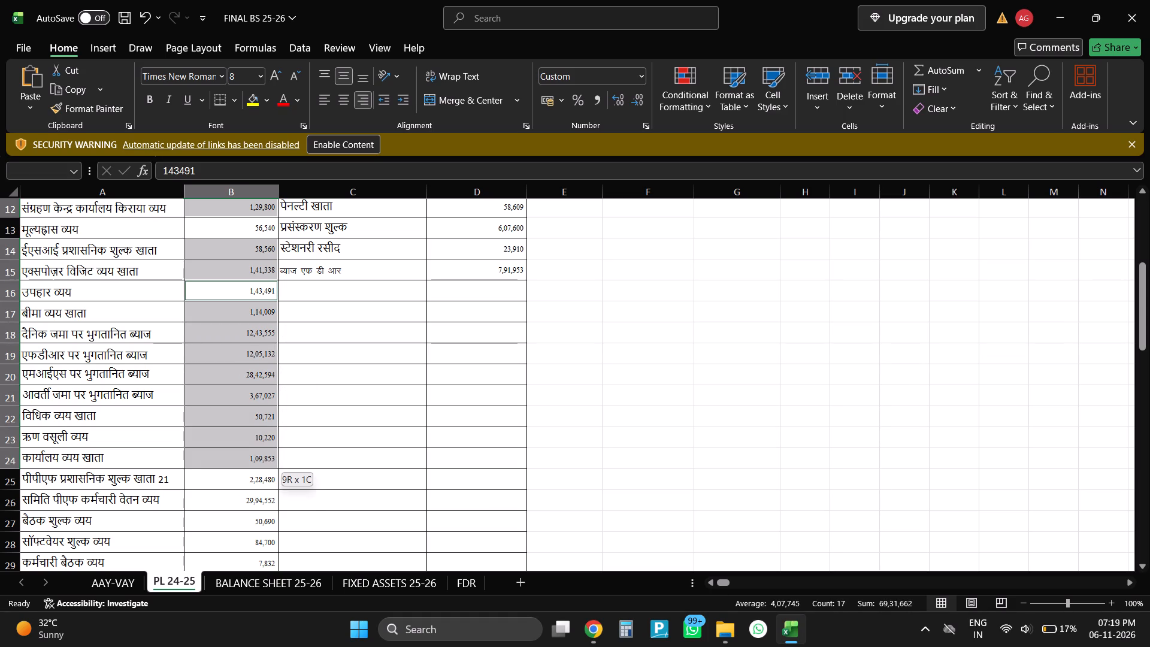
left_click_drag(232, 453, 234, 479, "ctrl")
scroll(194, 377, "down", 3)
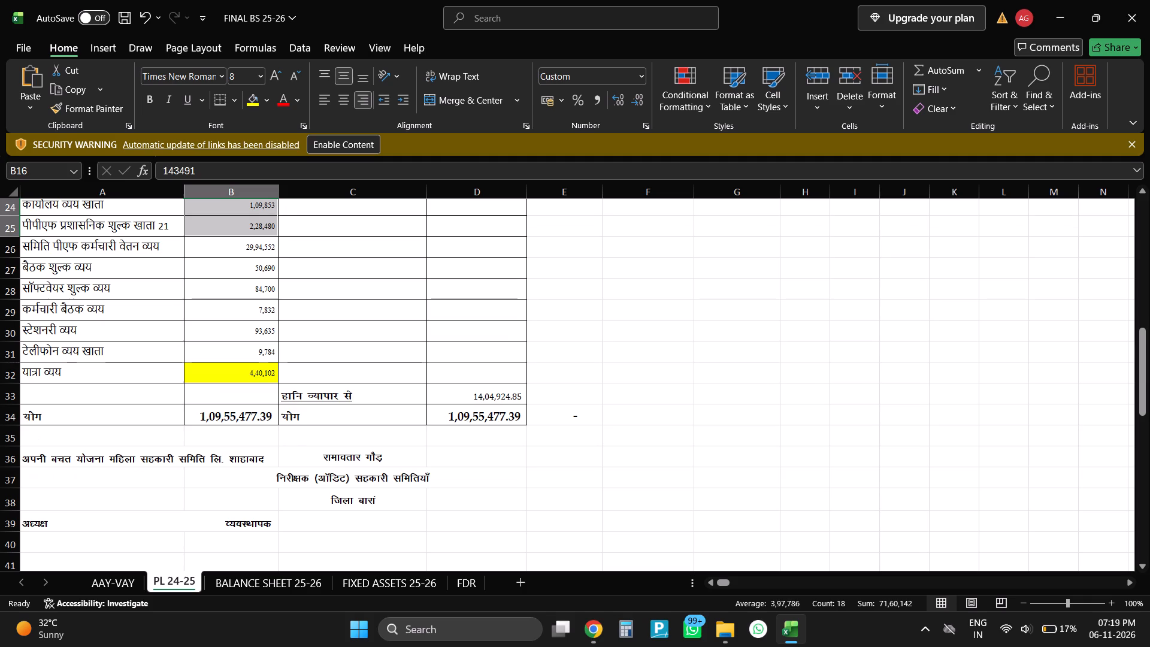
left_click_drag(256, 271, 256, 312, "ctrl")
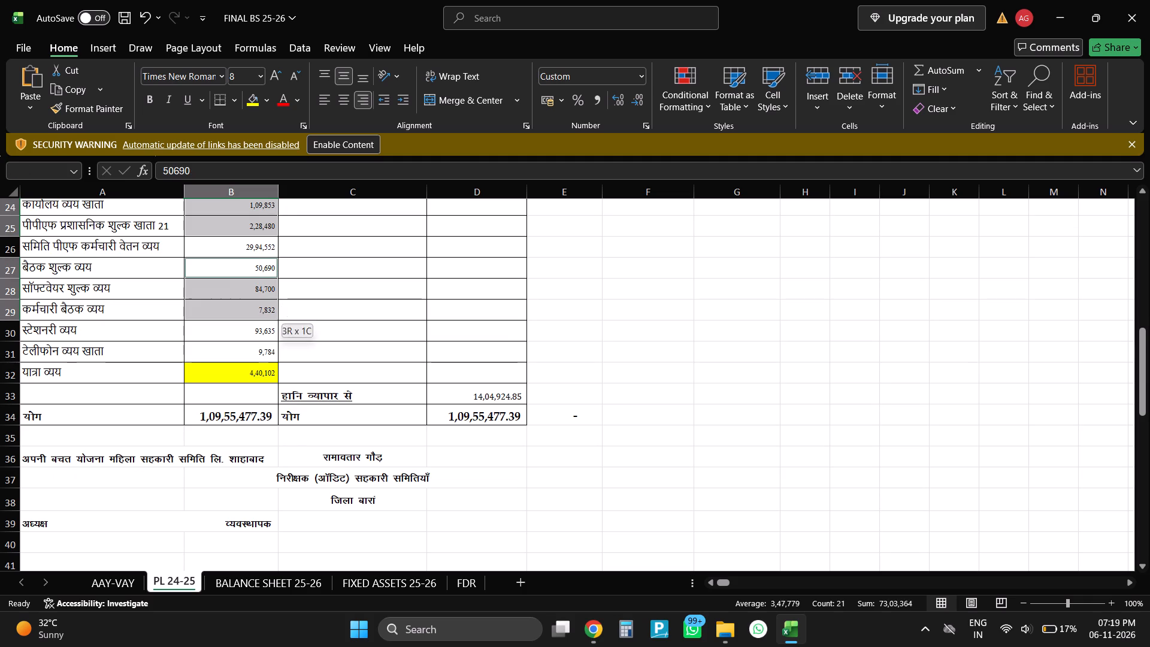
left_click_drag(256, 312, 253, 374, "ctrl")
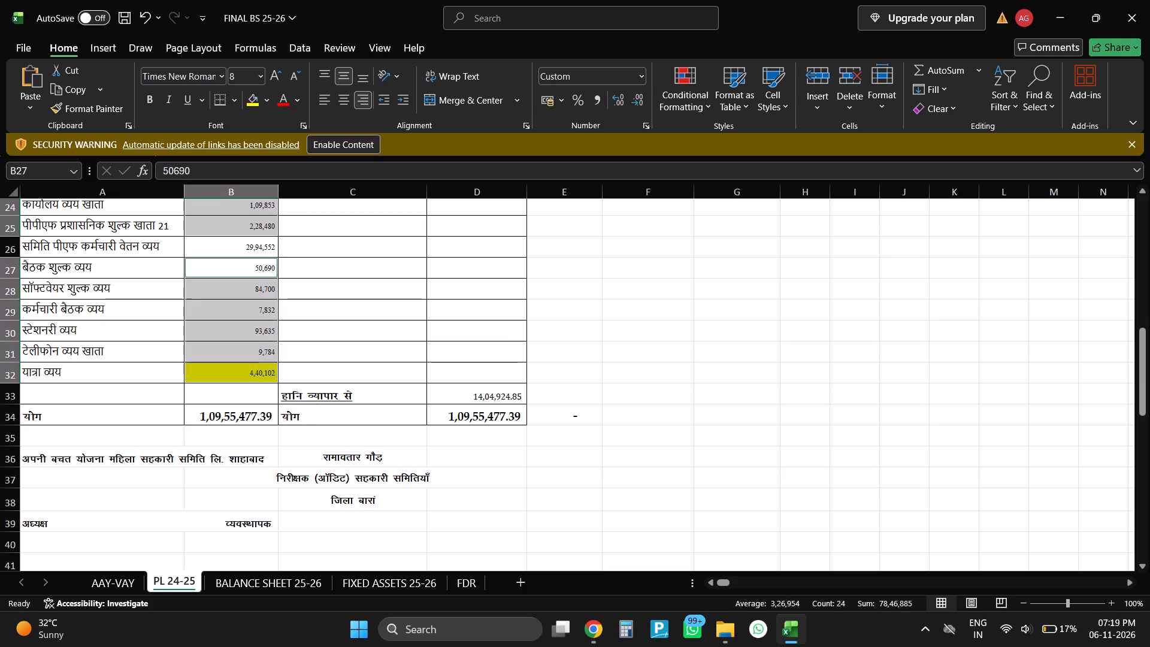
key("alt+Tab")
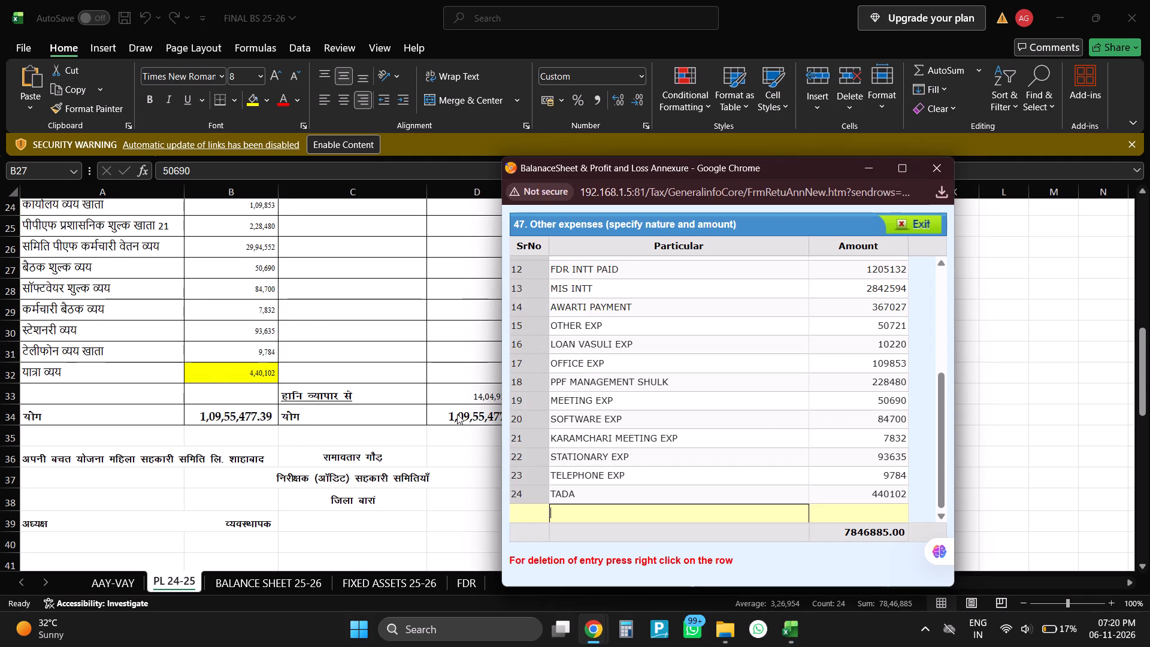
scroll(205, 366, "up", 6)
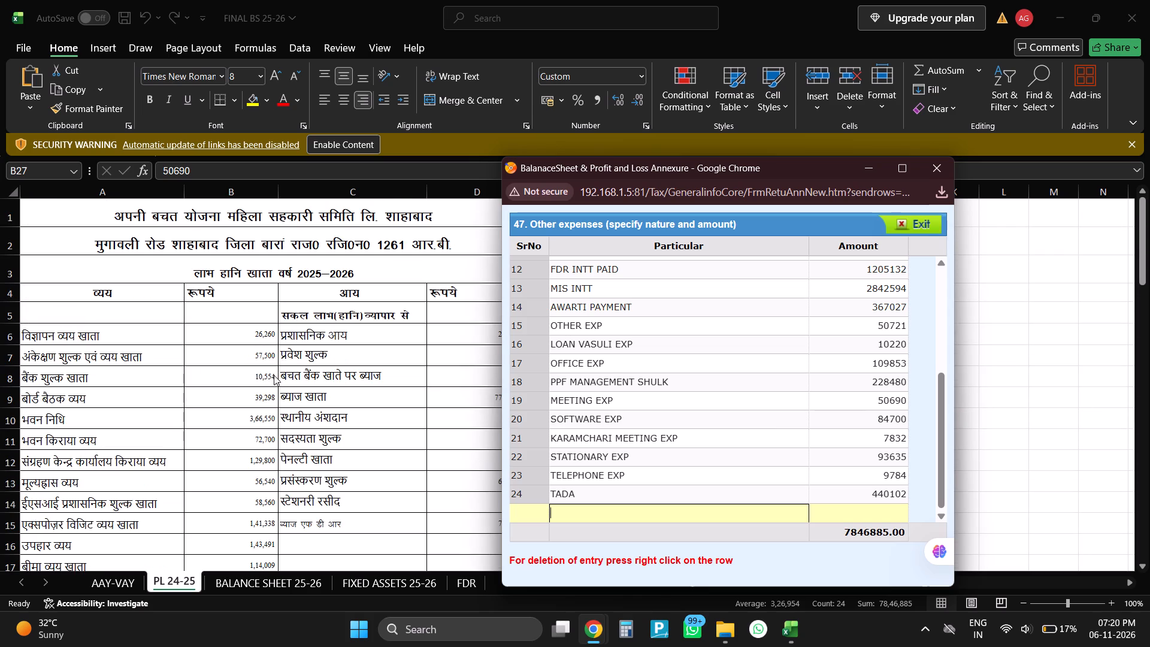
scroll(754, 375, "up", 8)
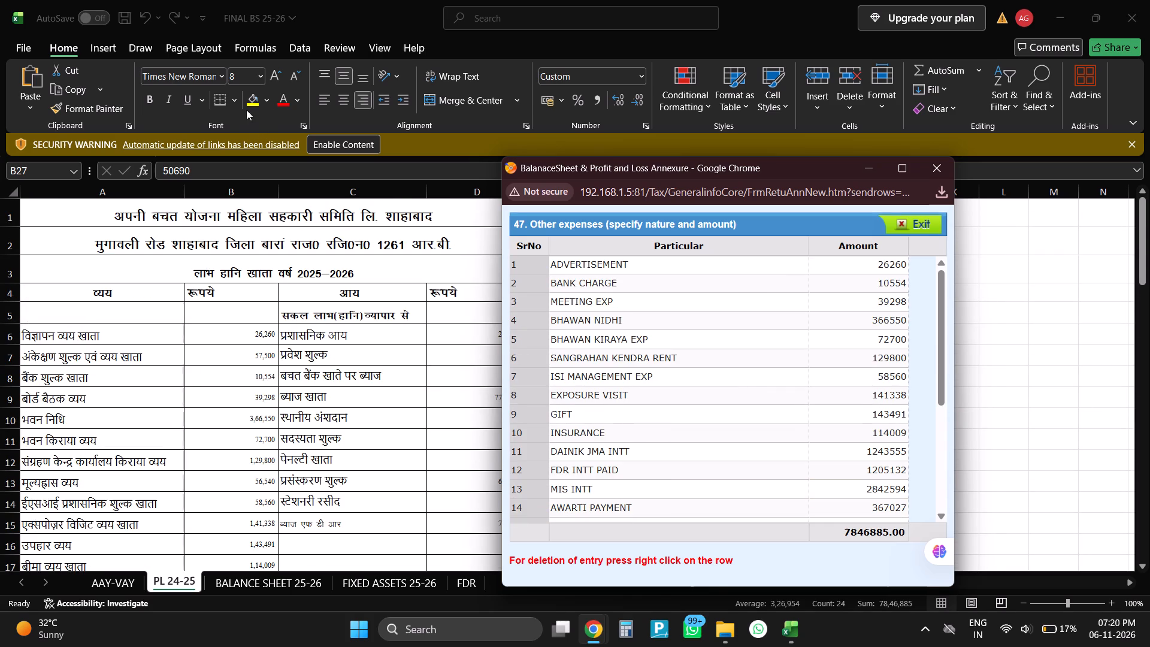
left_click(251, 102)
left_click(251, 102)
Switch to the Other expenses annexure in Chrome and check entries ADVERTISEMENT through EXPOSURE VISIT against the PL 24-25 sheet amounts.
scroll(320, 307, "up", 4)
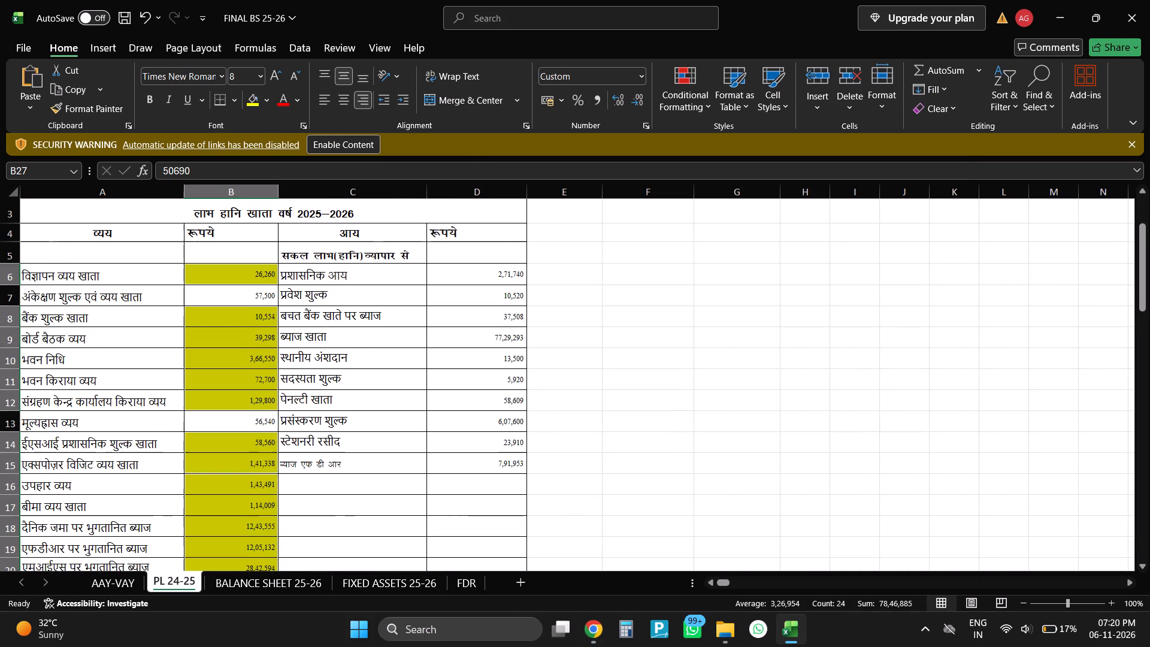
key("alt+Tab")
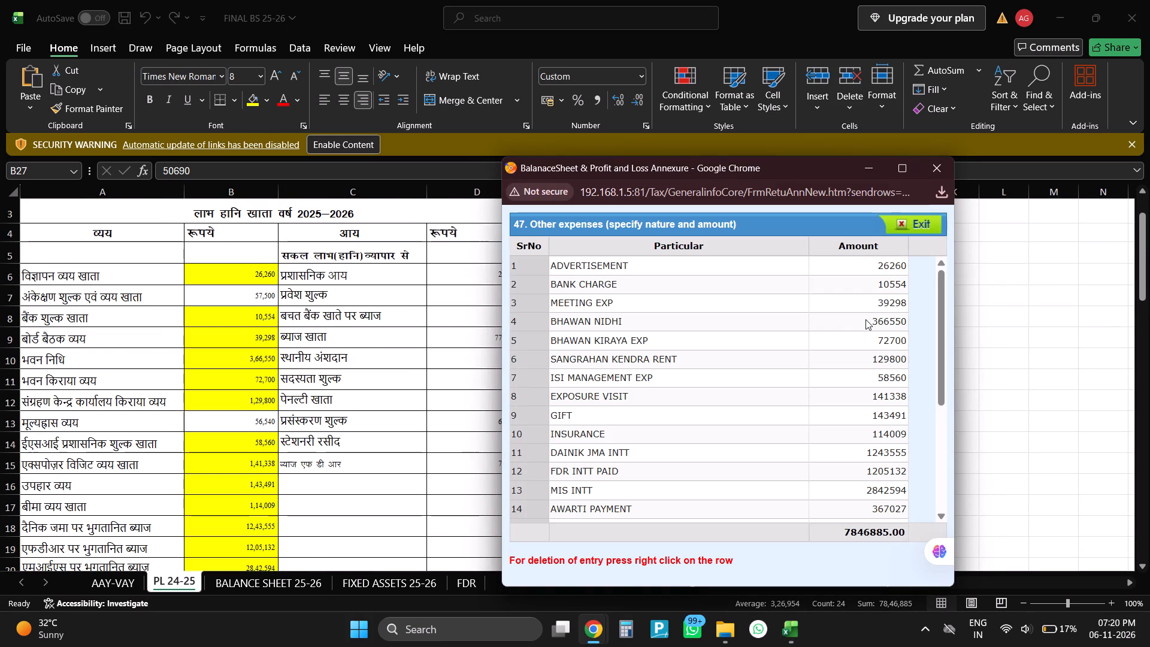
scroll(865, 319, "up", 1)
left_click(877, 267)
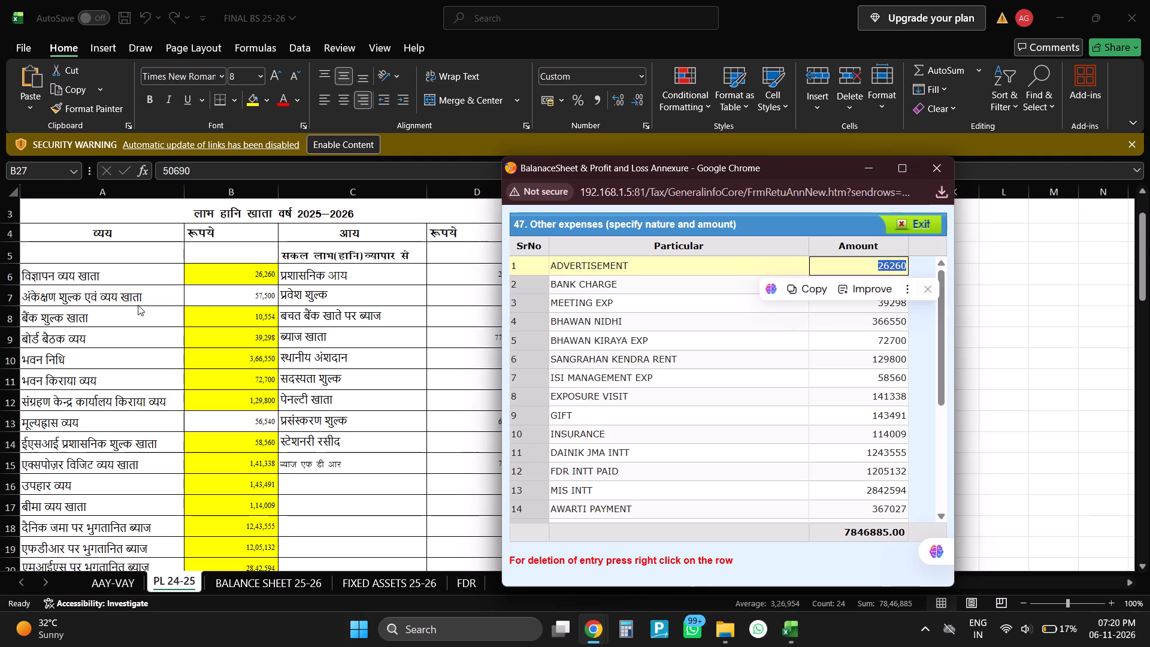
key("Tab")
key("Tab")
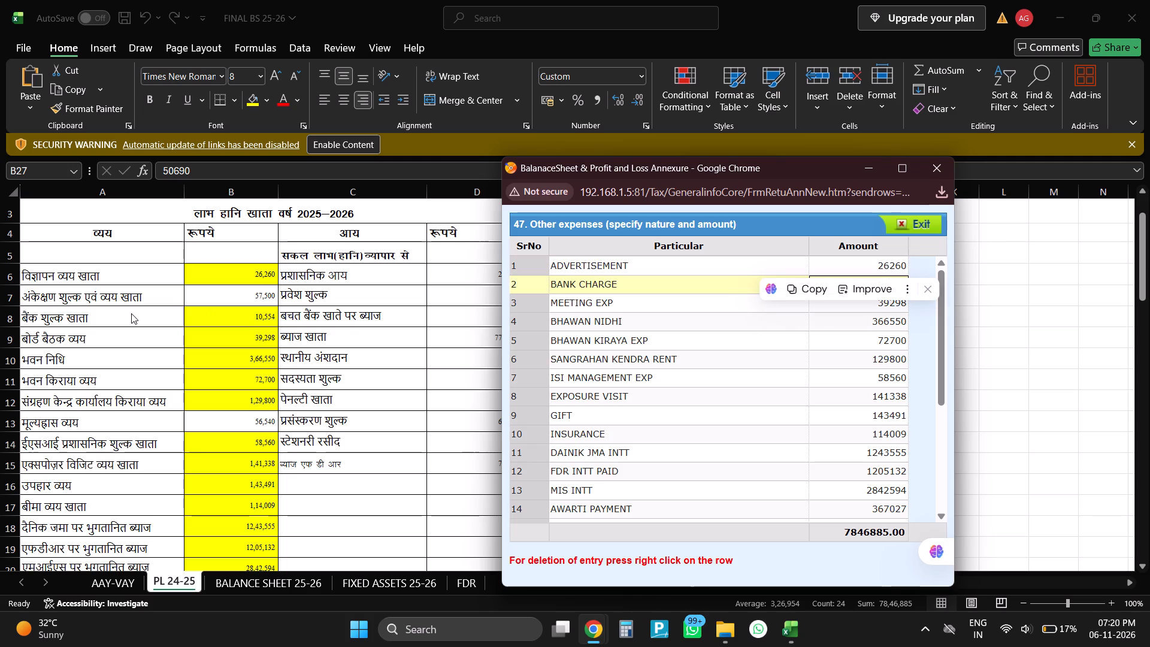
key("Tab")
left_click(594, 280)
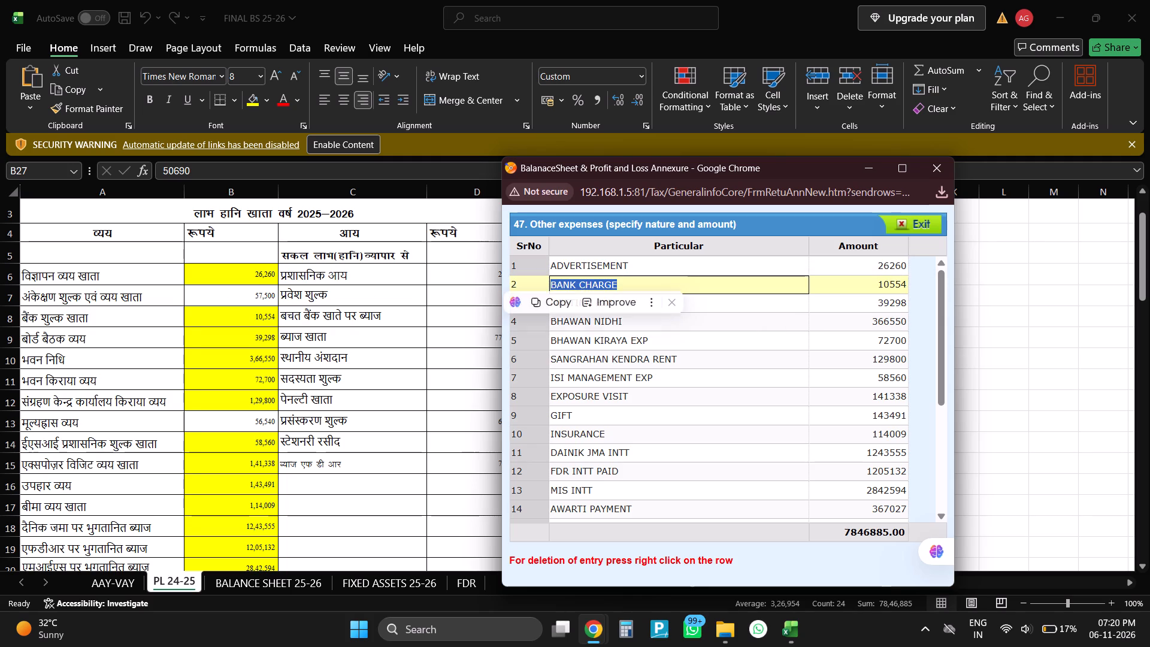
key("Tab")
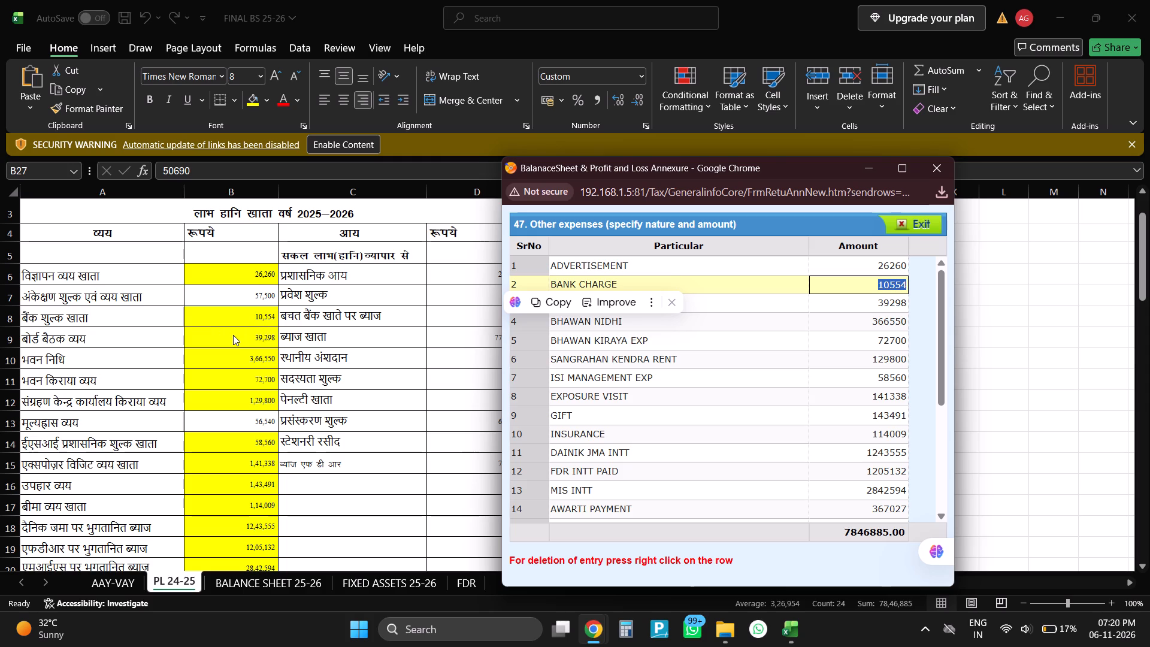
key("Tab")
key("Tab")
key("Tab")
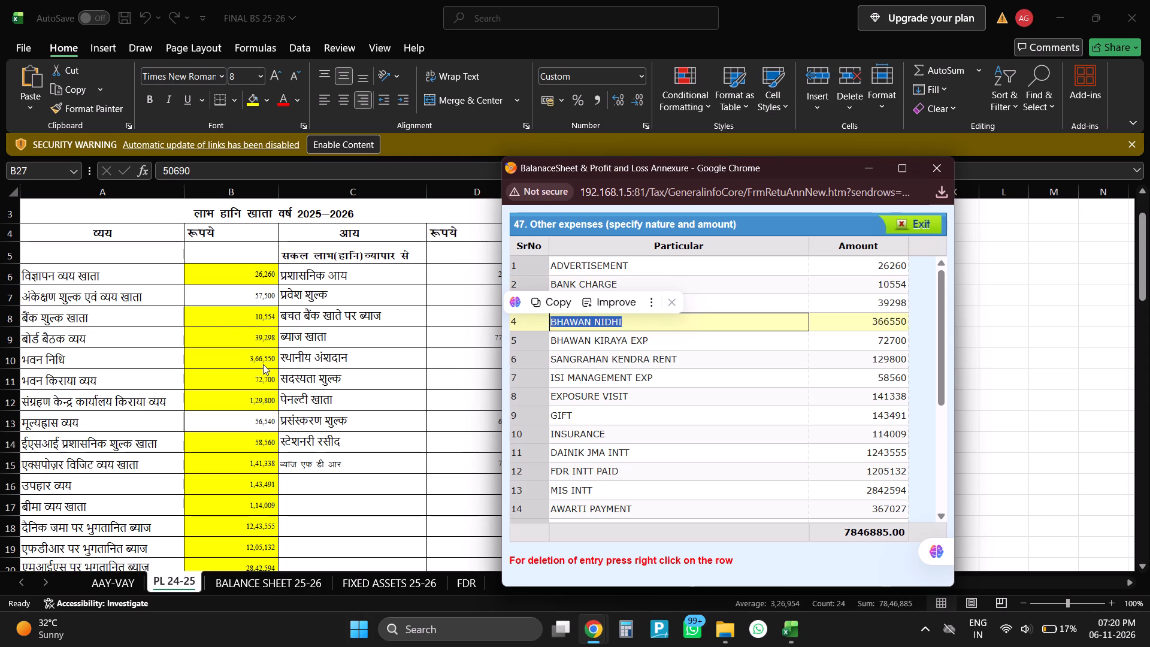
key("Tab")
key("Tab")
key("Tab")
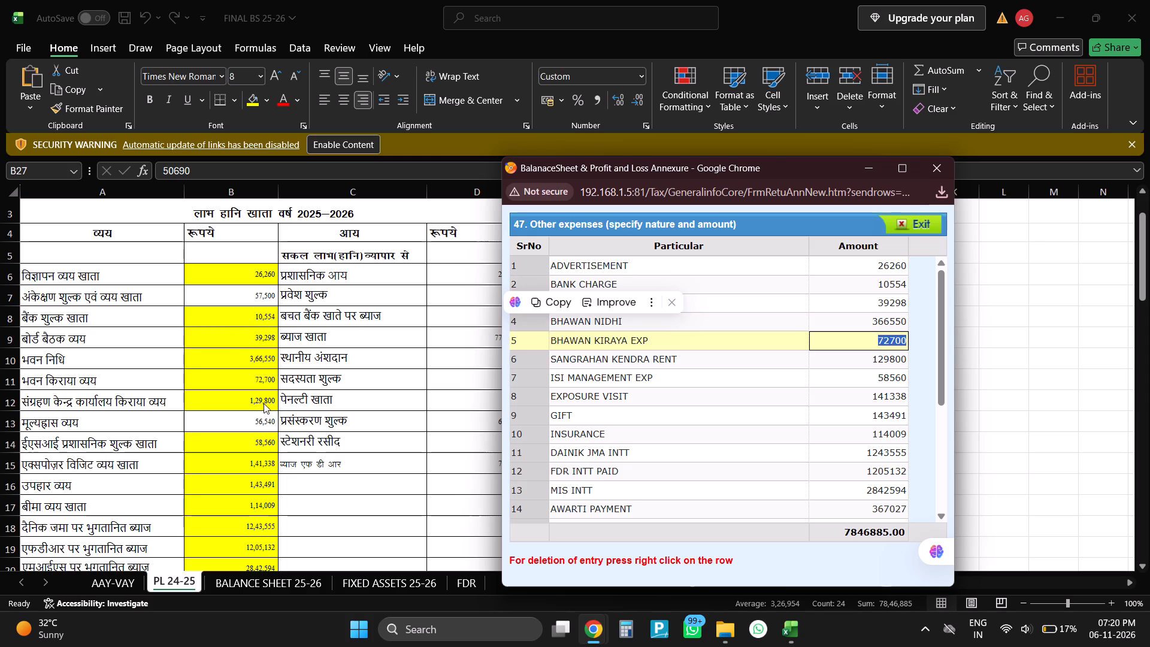
key("Tab")
key("Tab")
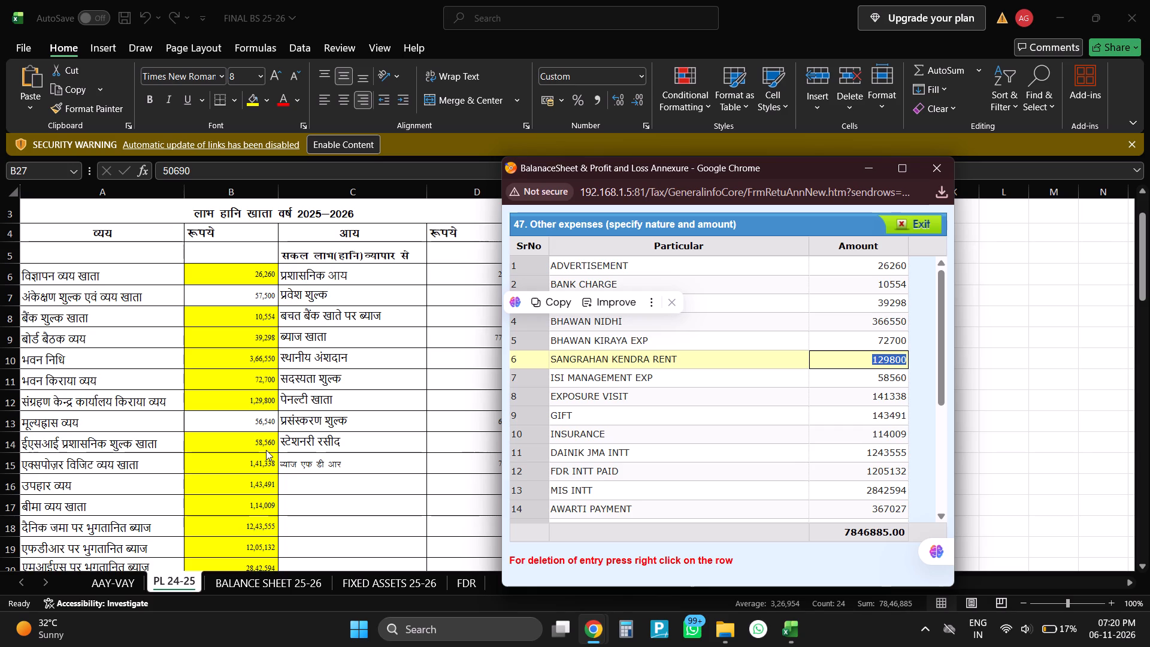
key("Tab")
key("Tab")
key("Tab")
key("Tab")
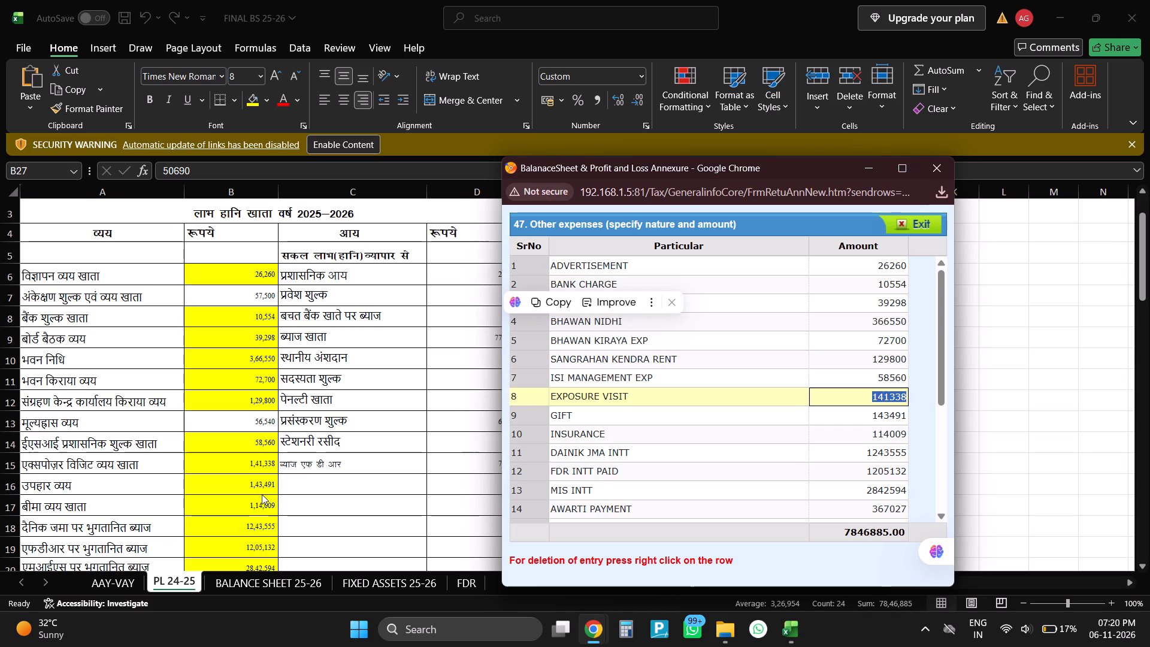
Check annexure entries GIFT, INSURANCE, DAINIK JMA INTT, FDR INTT PAID and MIS INTT against the PL 24-25 sheet amounts.
scroll(264, 484, "down", 2)
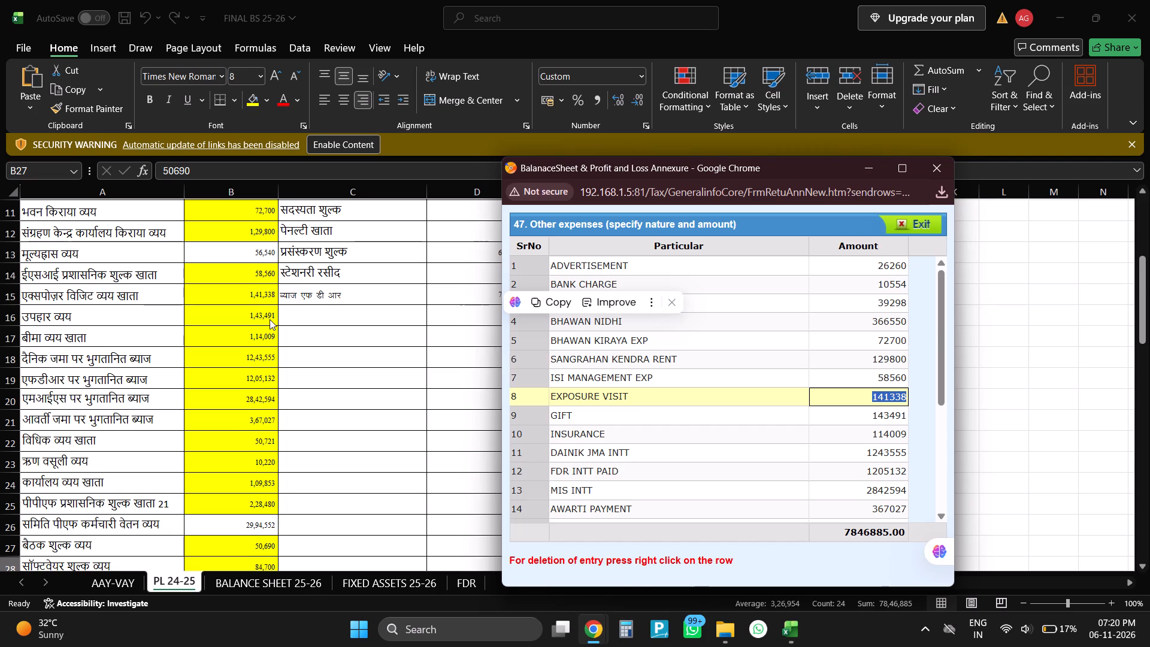
key("Tab")
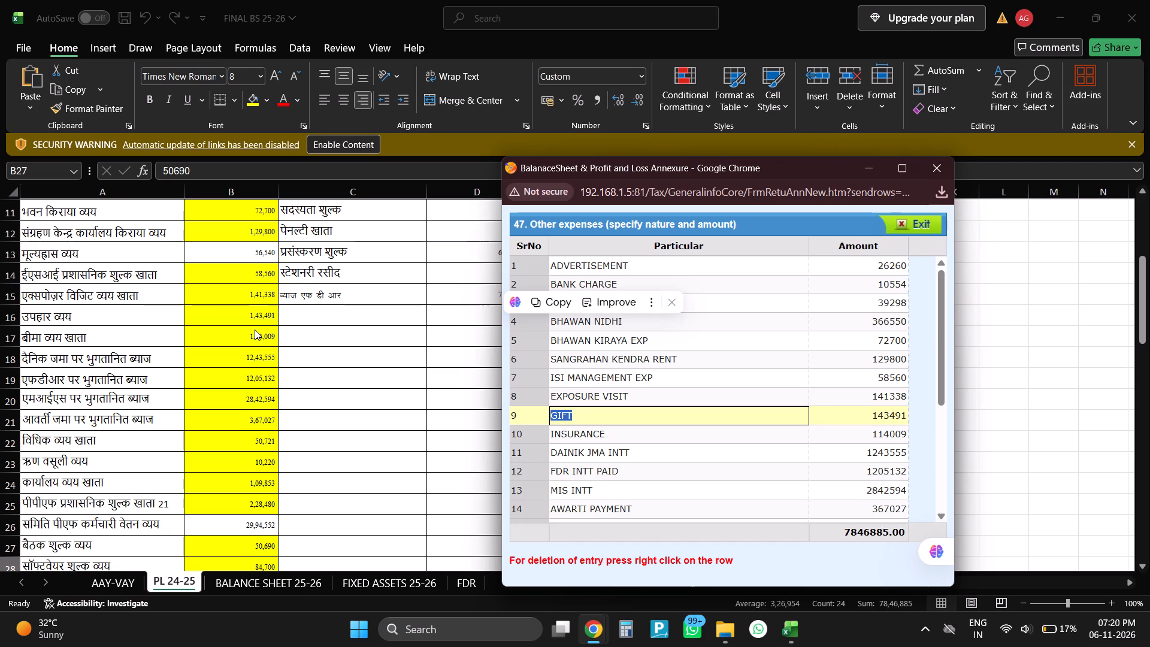
key("Tab")
key("Tab")
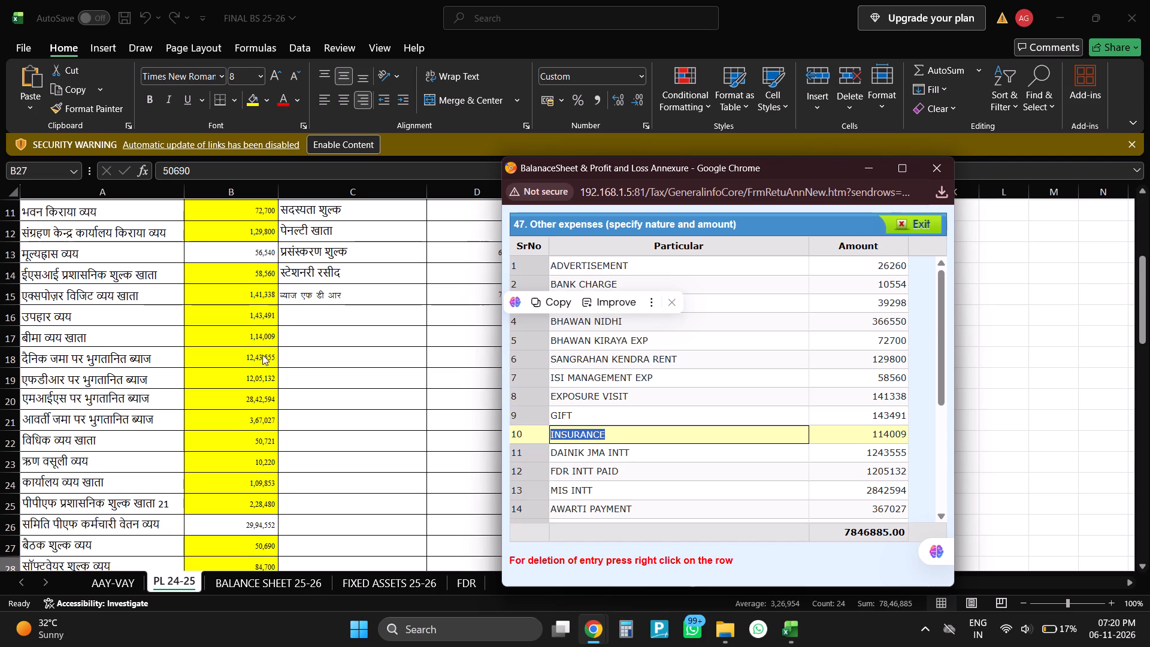
key("Tab")
key("Tab")
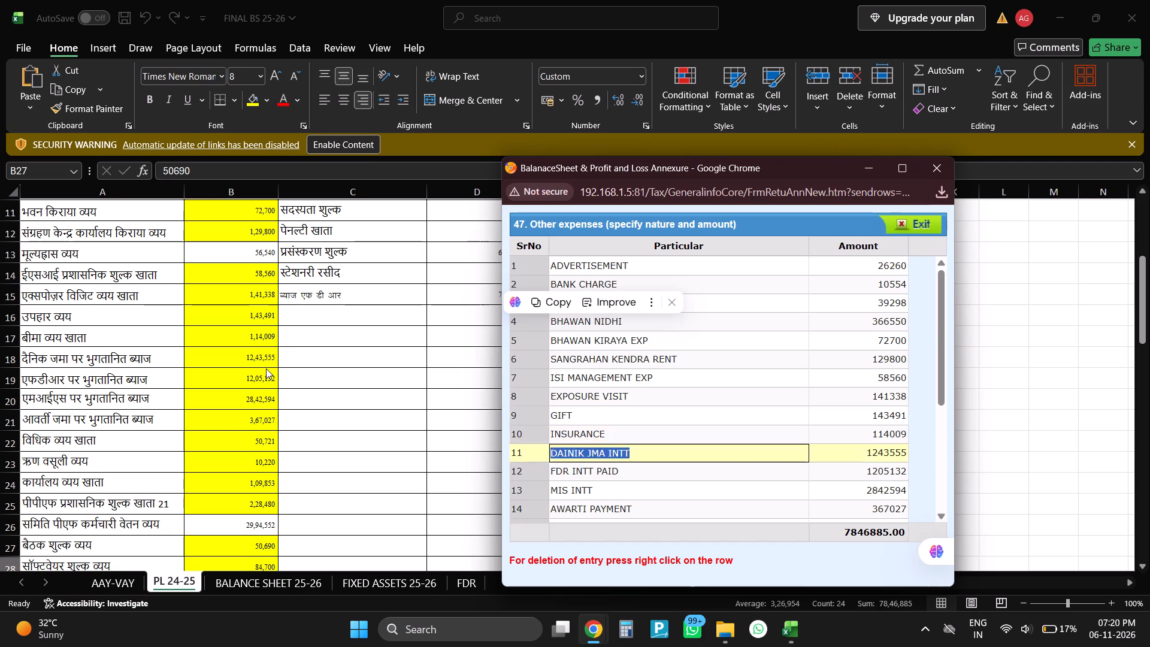
key("Tab")
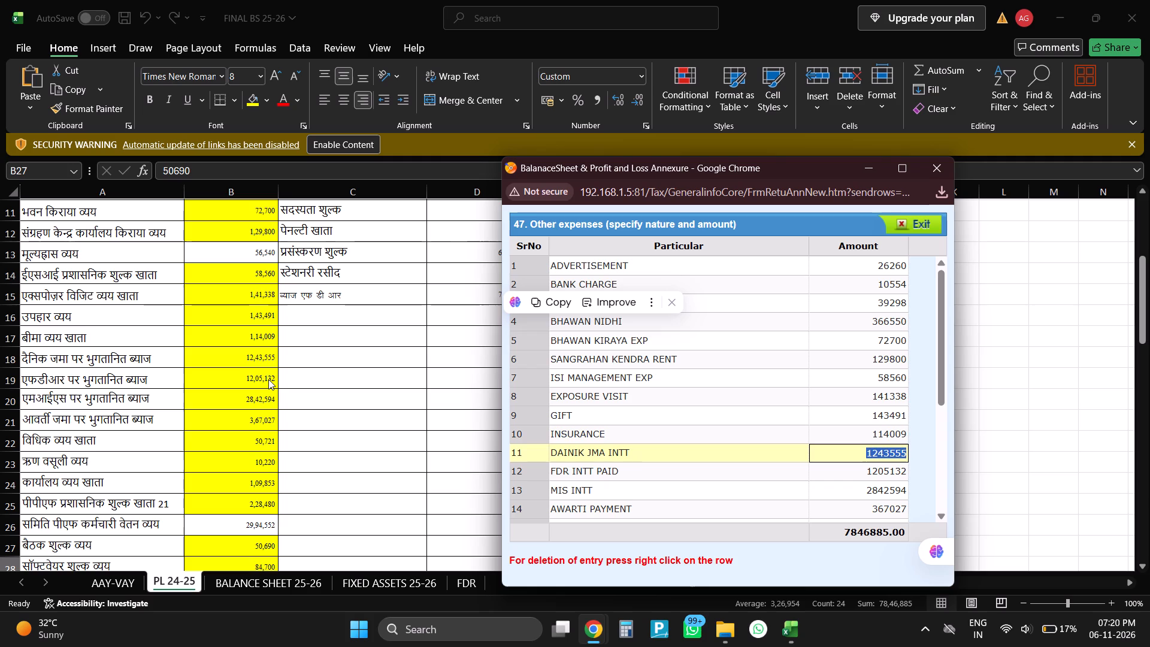
key("Tab")
key("Tab")
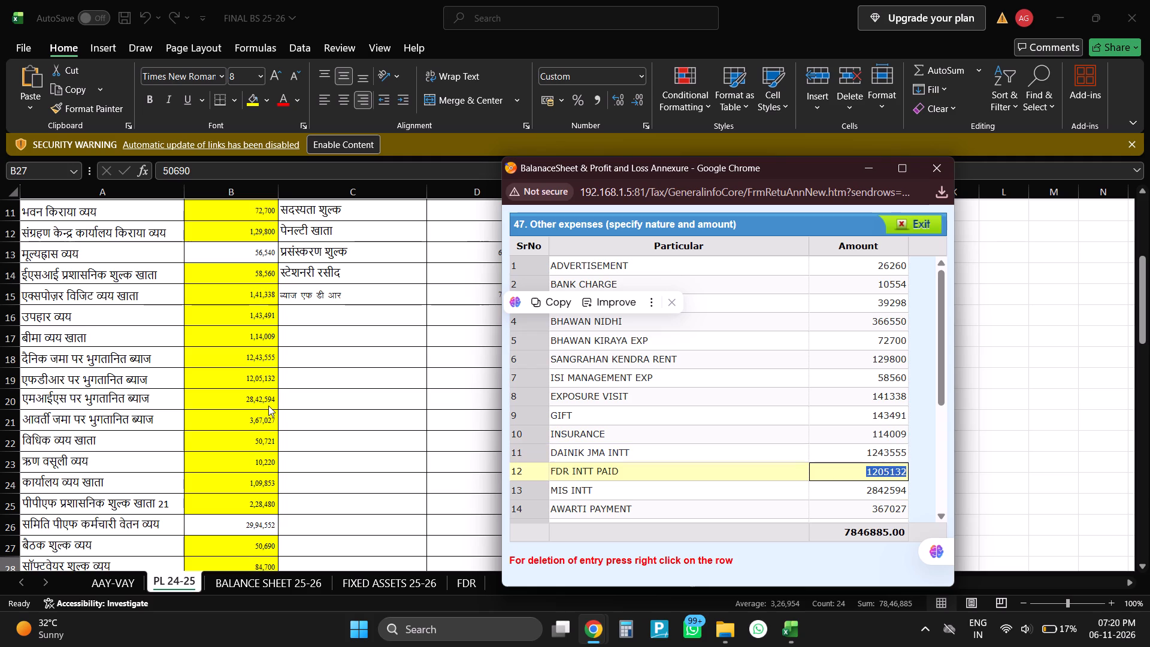
key("Tab")
key("Tab")
Check annexure entries AWARTI PAYMENT through PPF MANAGEMENT SHULK against the PL 24-25 sheet amounts.
scroll(647, 394, "down", 3)
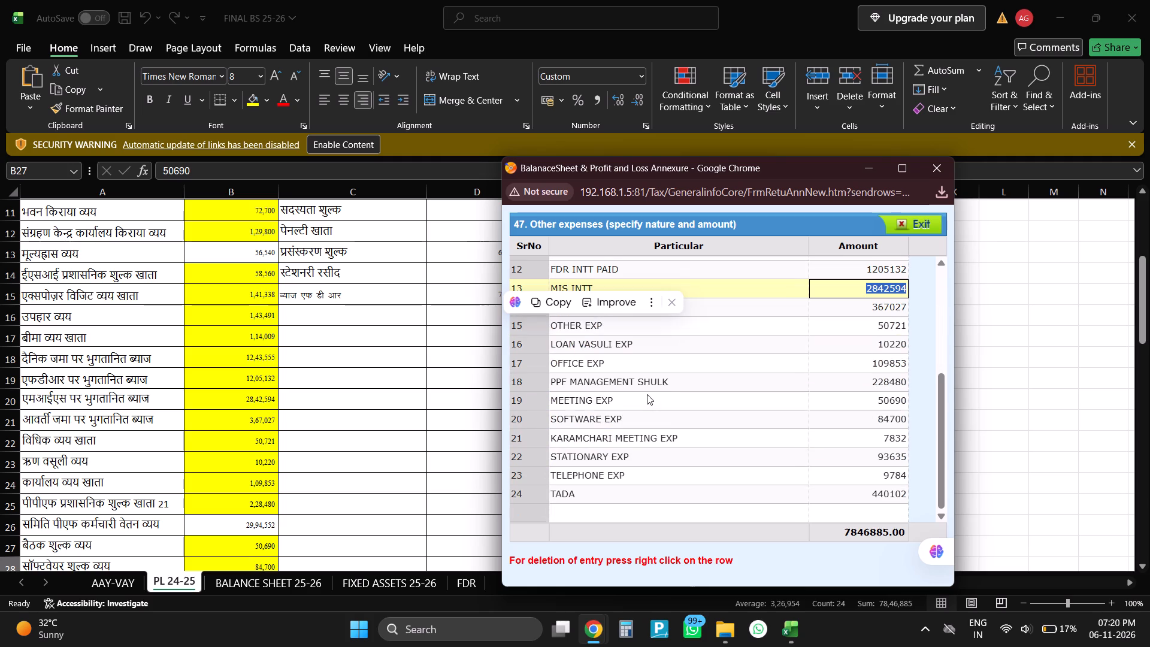
scroll(647, 394, "down", 3)
scroll(235, 367, "down", 1)
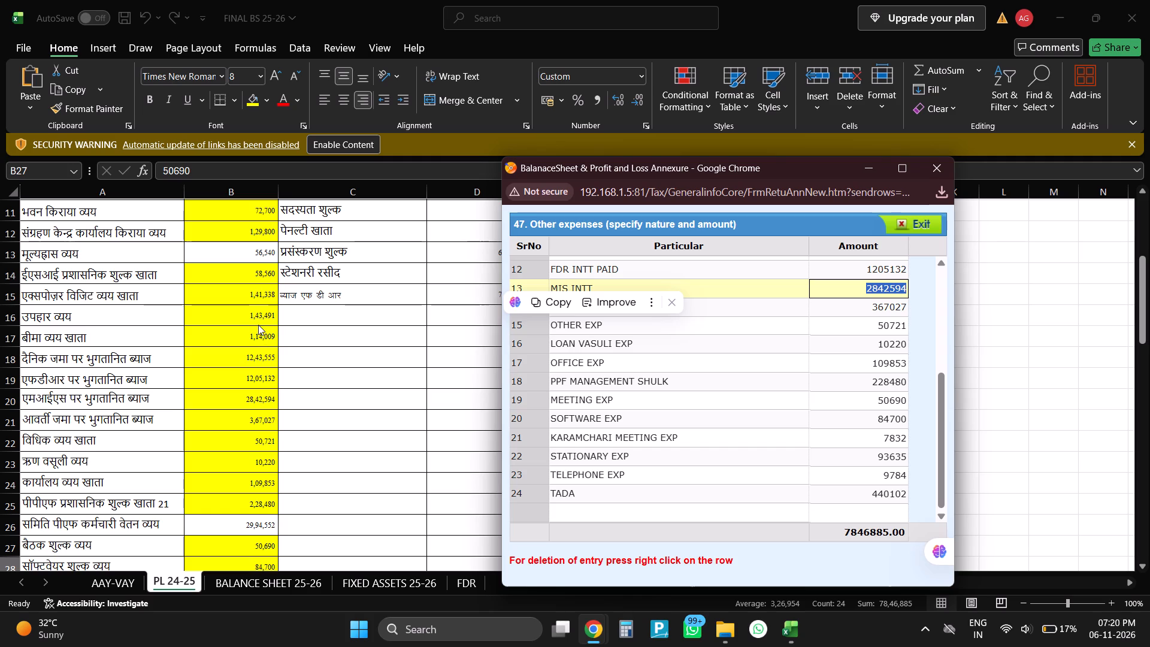
key("Tab")
key("Tab")
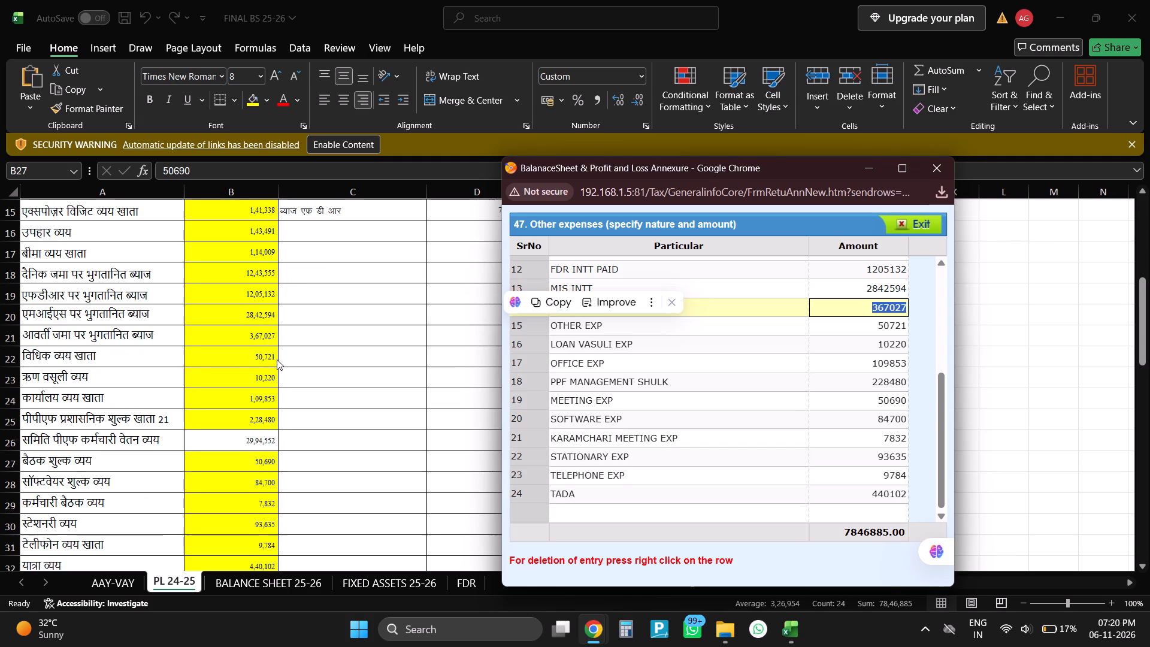
key("Tab")
key("Tab")
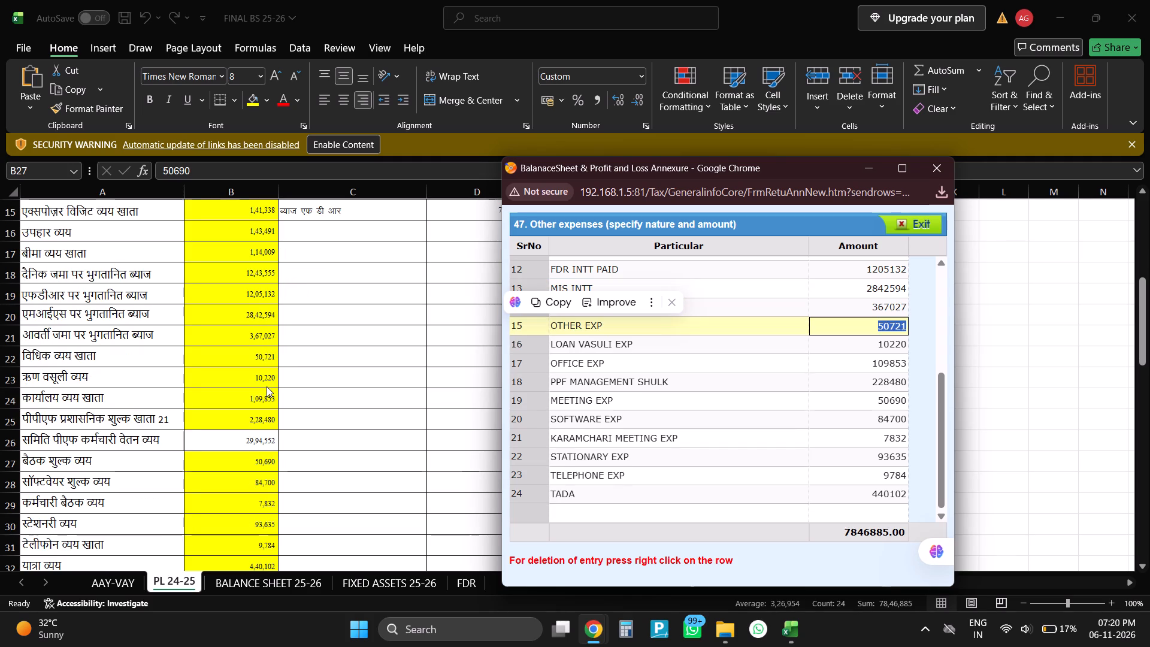
key("Tab")
key("Tab")
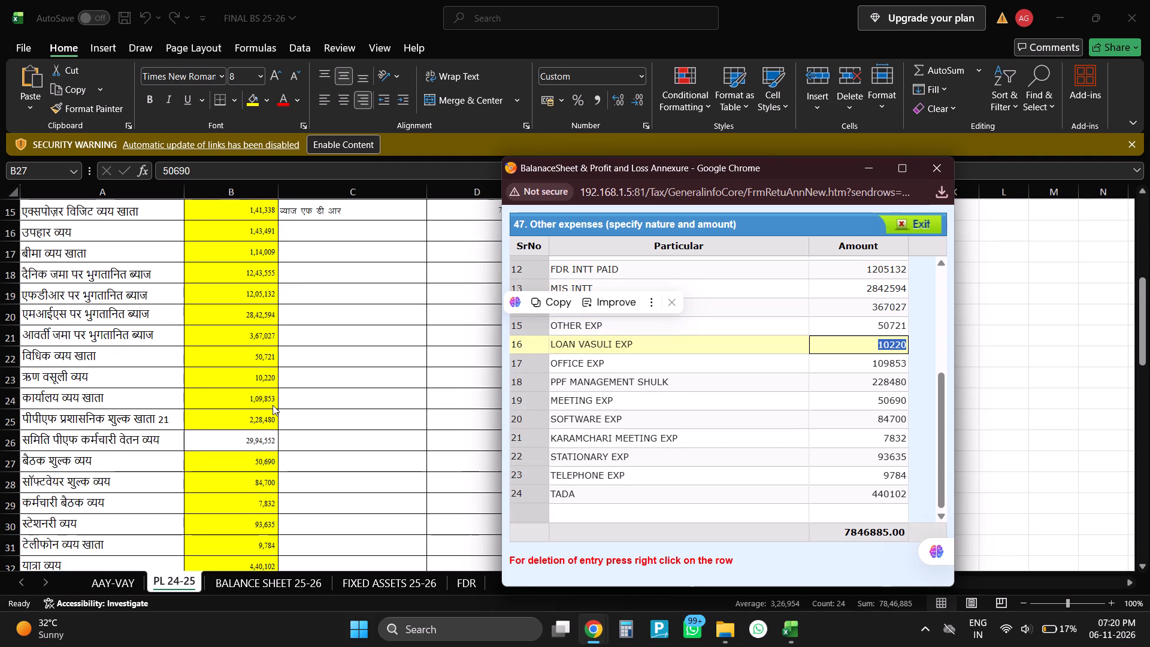
key("Tab")
key("Tab")
key("Tab")
key("Tab")
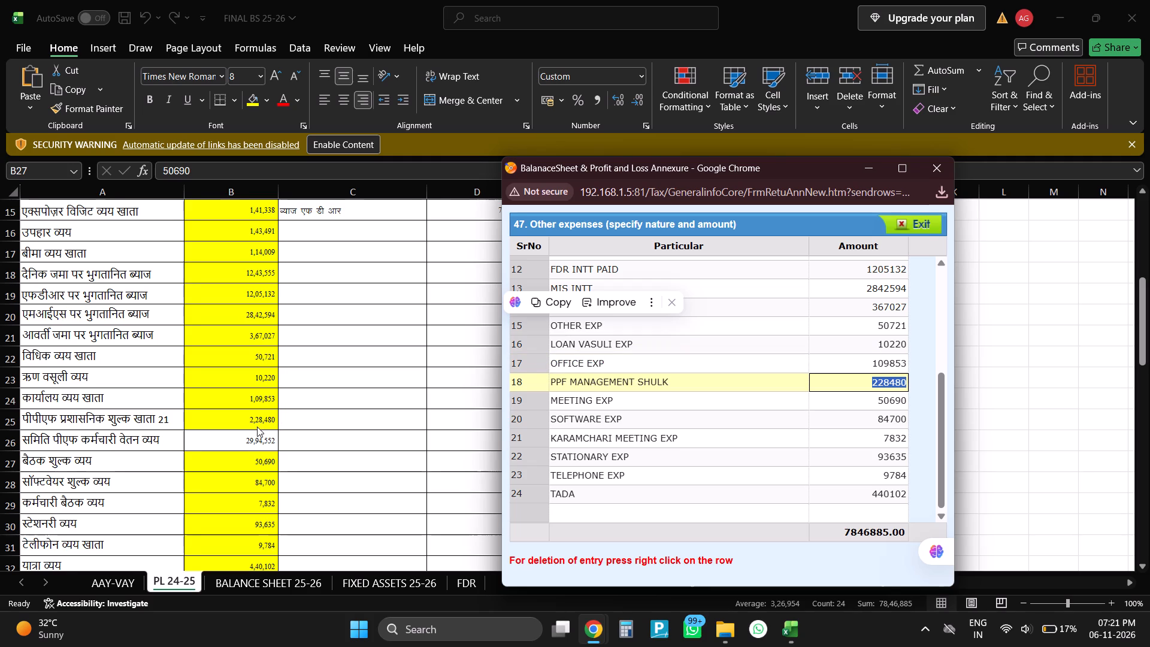
Check annexure entries 19 to 24, MEETING EXP through TADA, against the PL 24-25 sheet amounts.
scroll(244, 421, "down", 1)
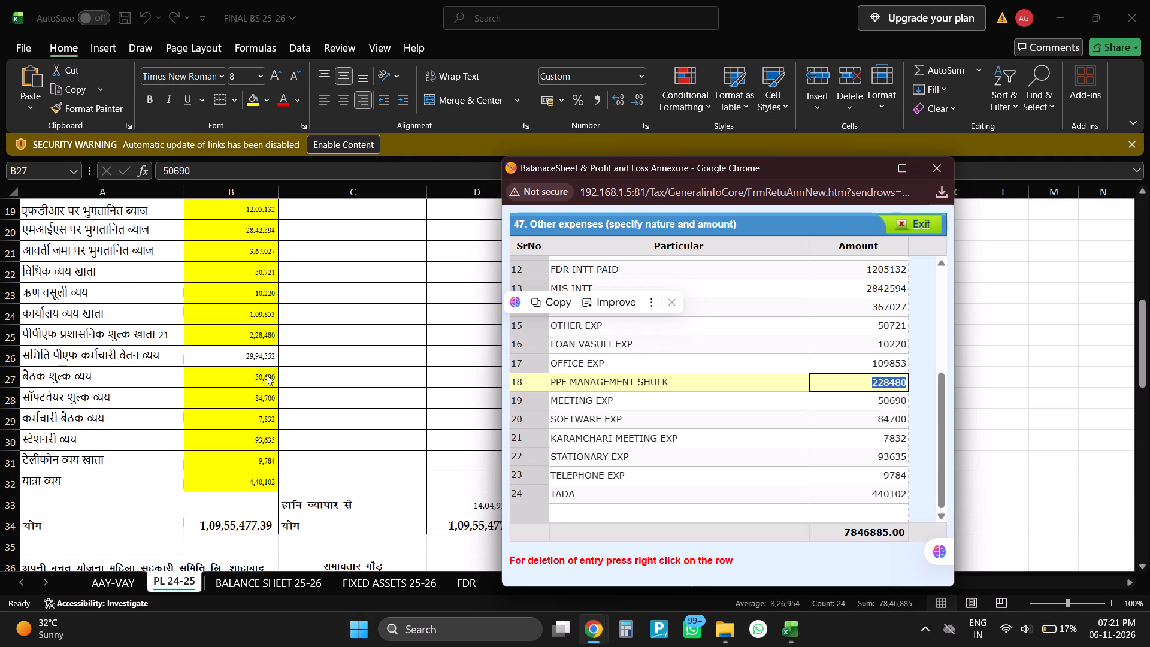
key("Tab")
key("Tab")
key("Tab")
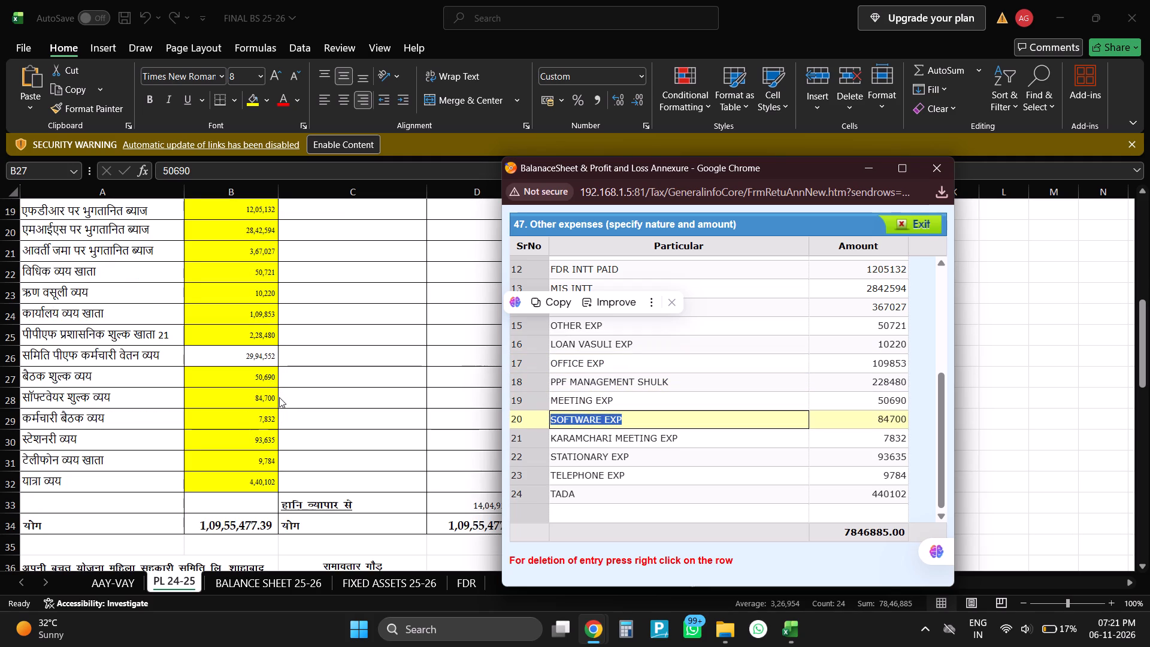
key("Tab")
key("Tab")
key("Tab")
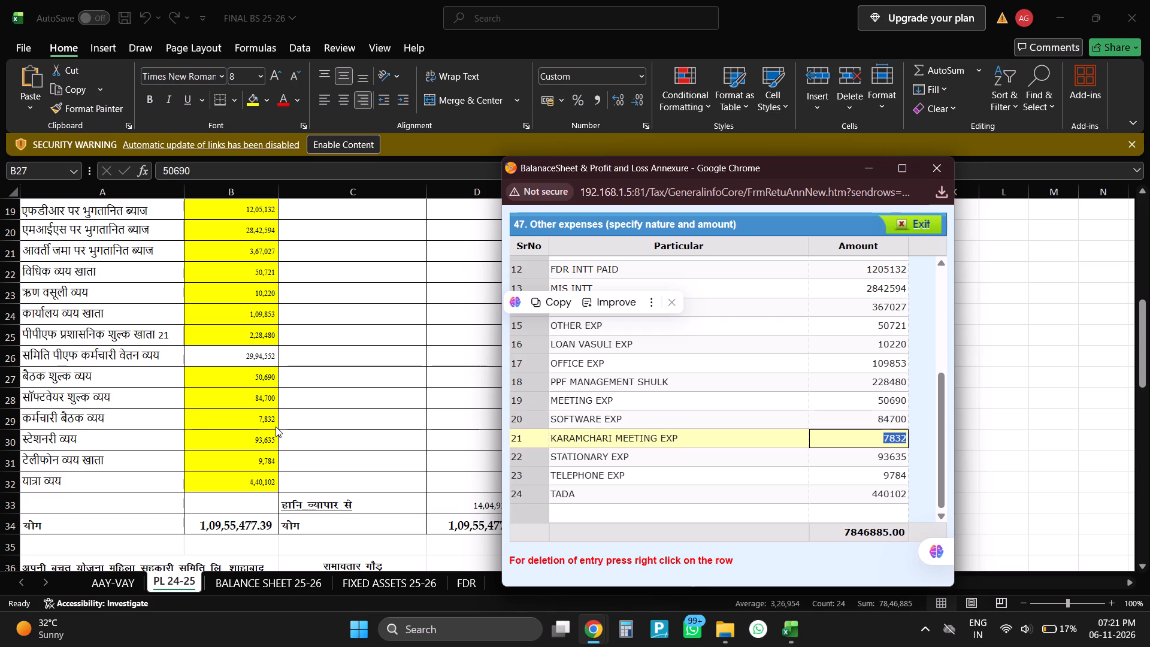
key("Tab")
key("Tab")
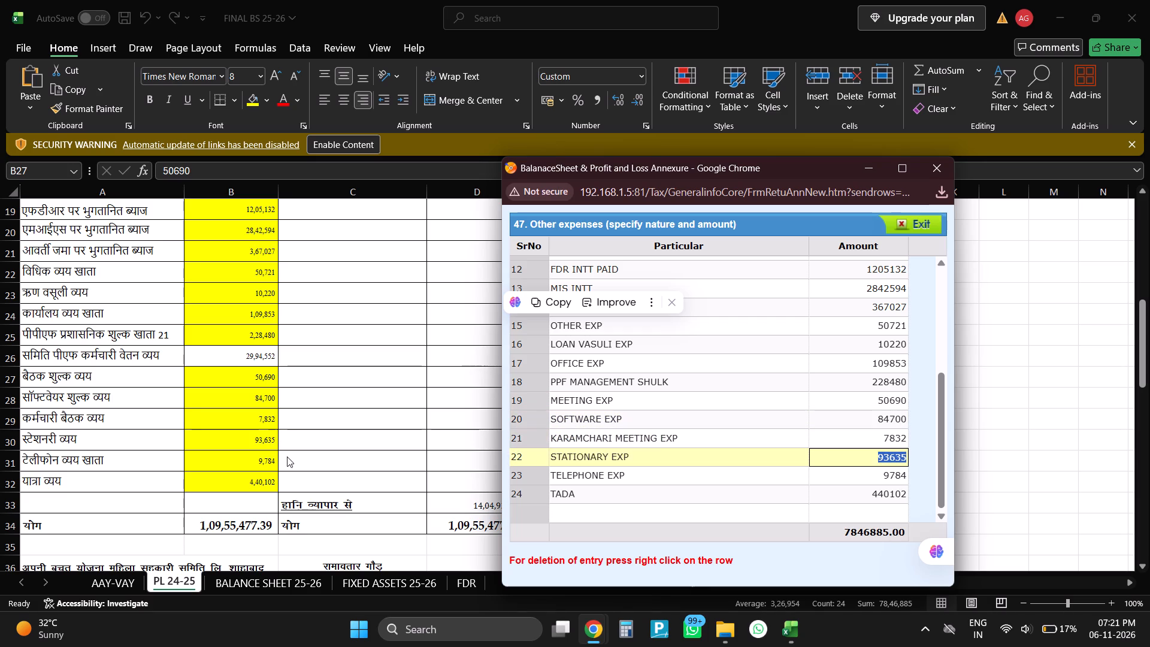
key("Tab")
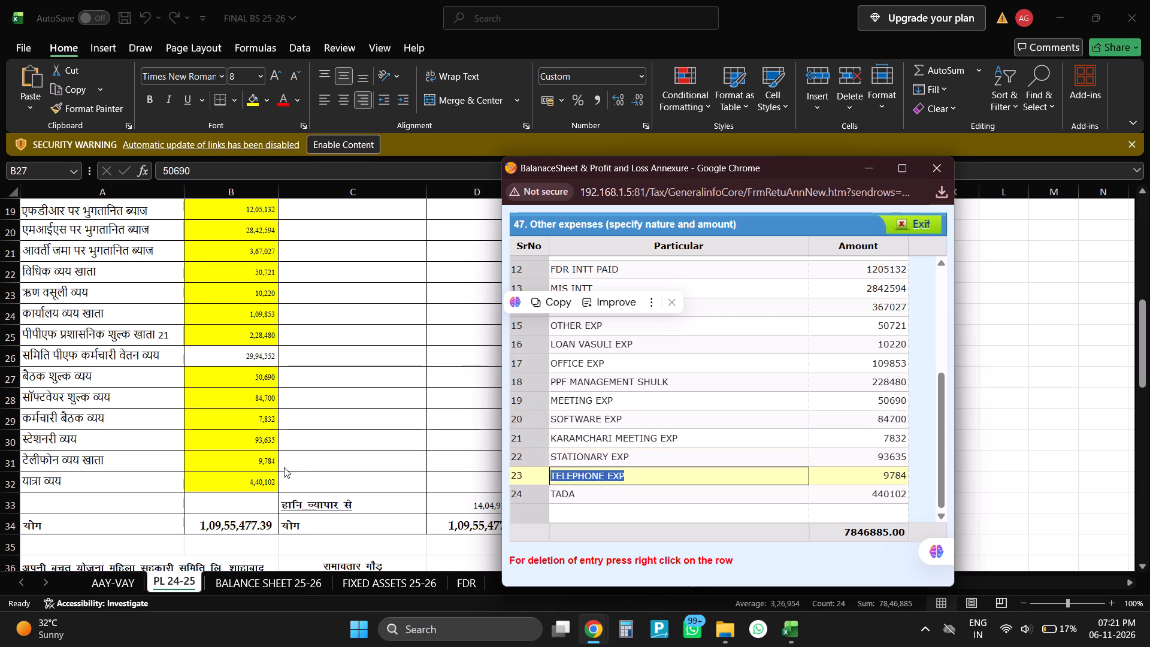
key("Tab")
key("Tab")
key("Tab")
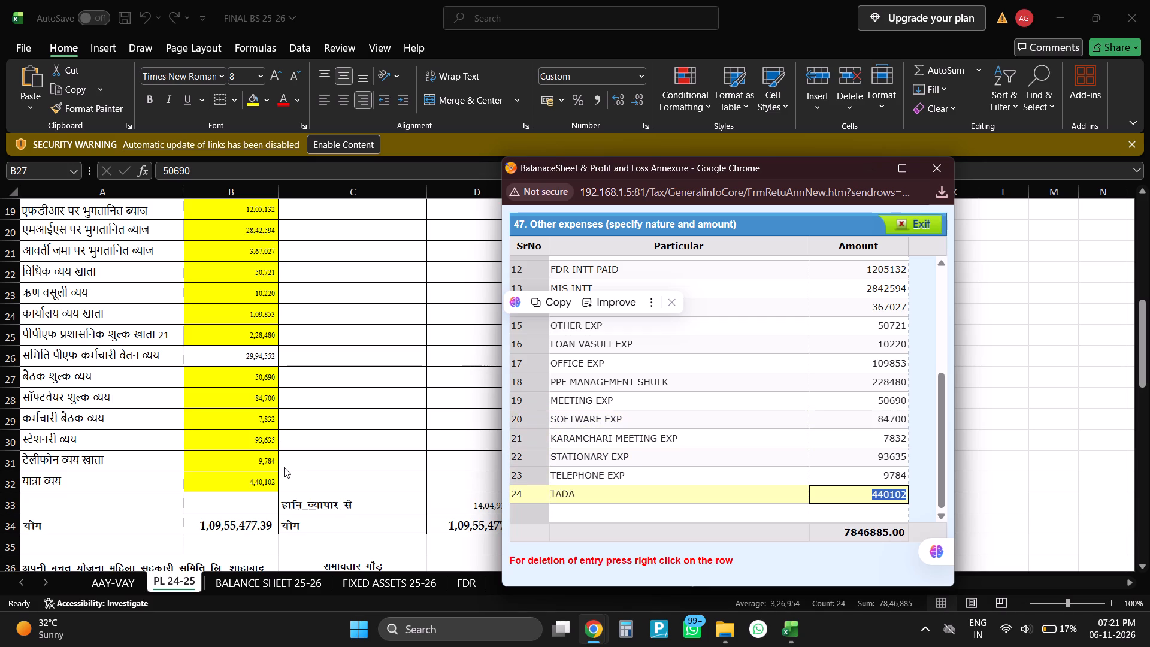
key("Tab")
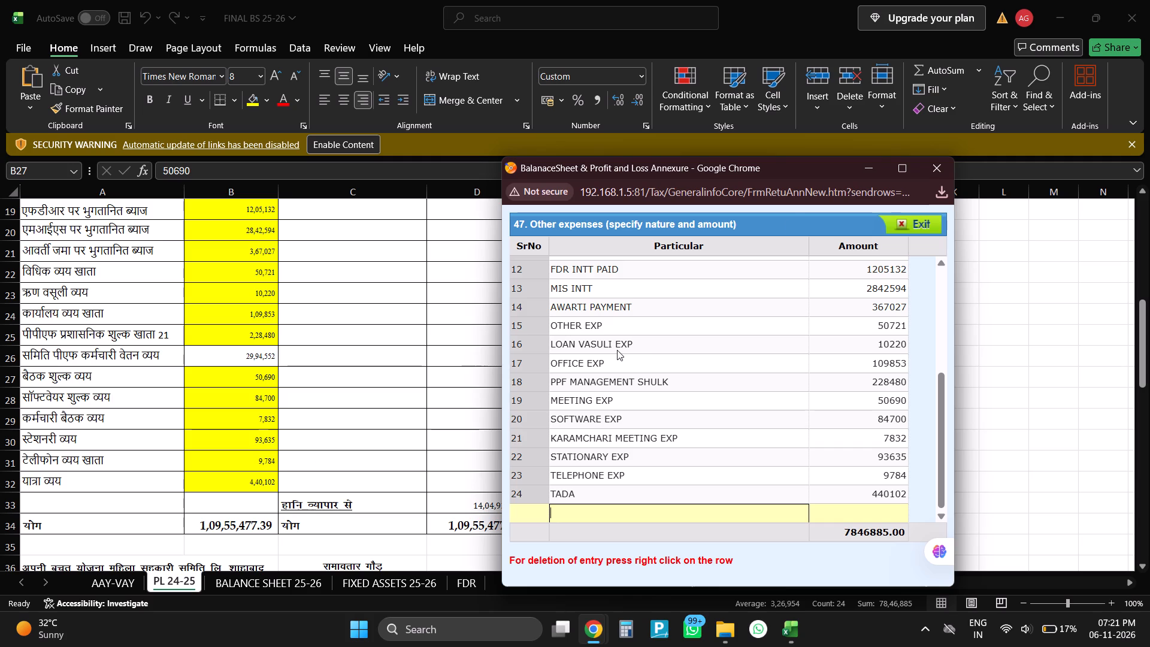
Exit the Other expenses annexure.
left_click(894, 221)
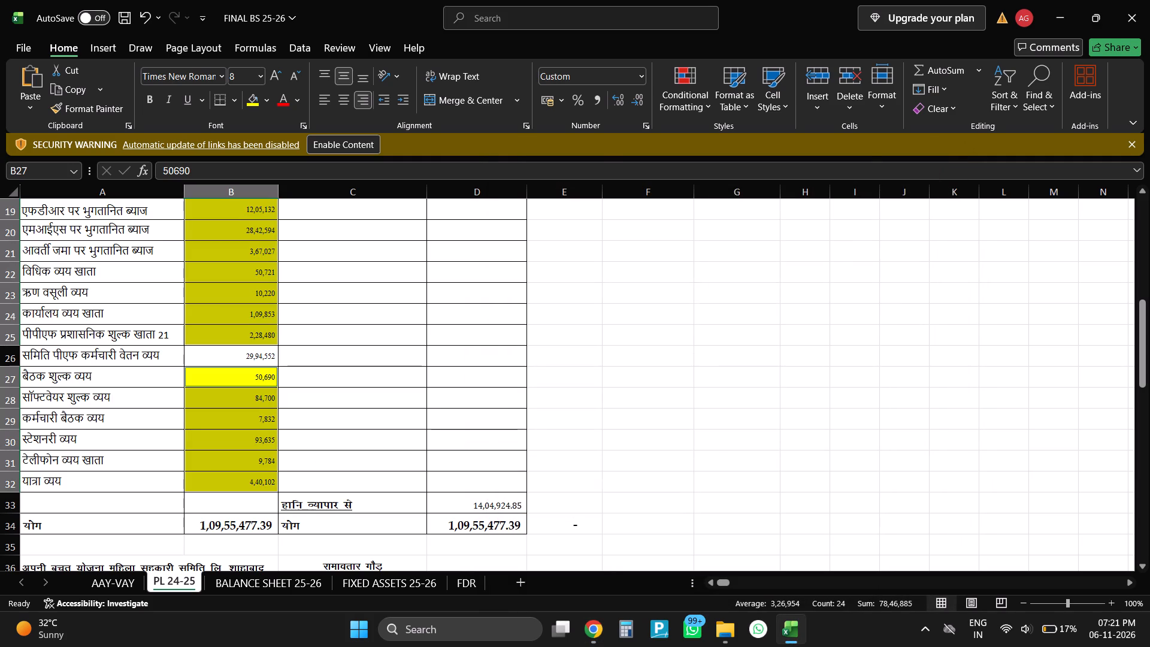
Copy the audit fee 57500 from the PL 24-25 sheet into item 45 Audit fee and highlight its source cell yellow.
scroll(400, 442, "down", 1)
scroll(401, 436, "up", 10)
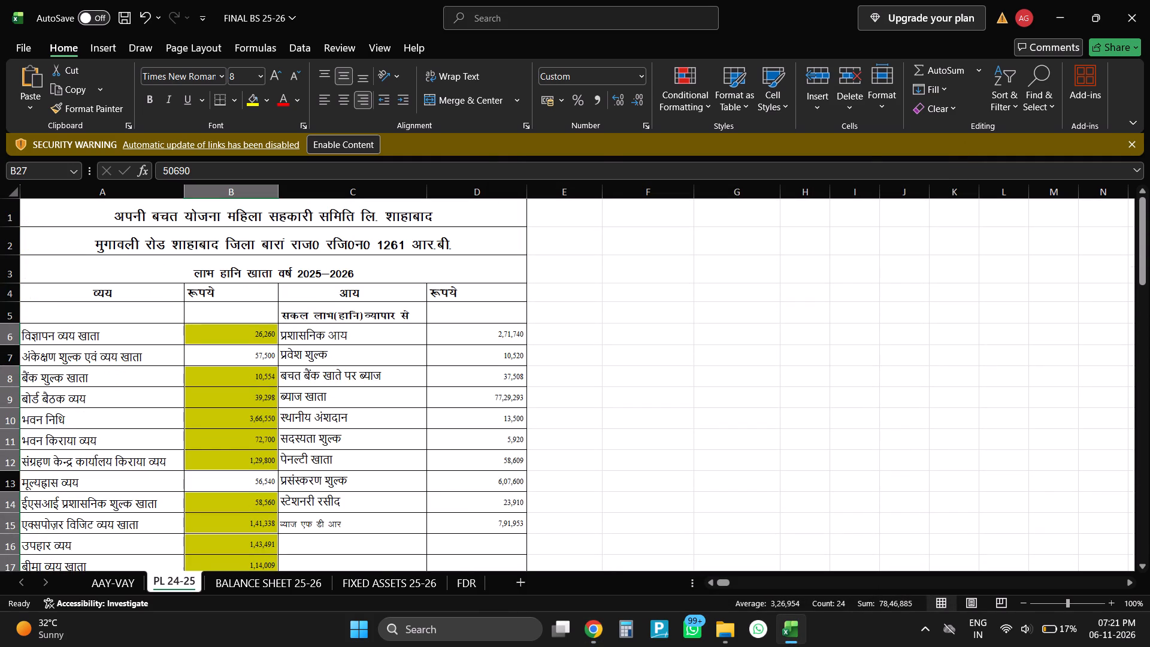
scroll(401, 436, "up", 4)
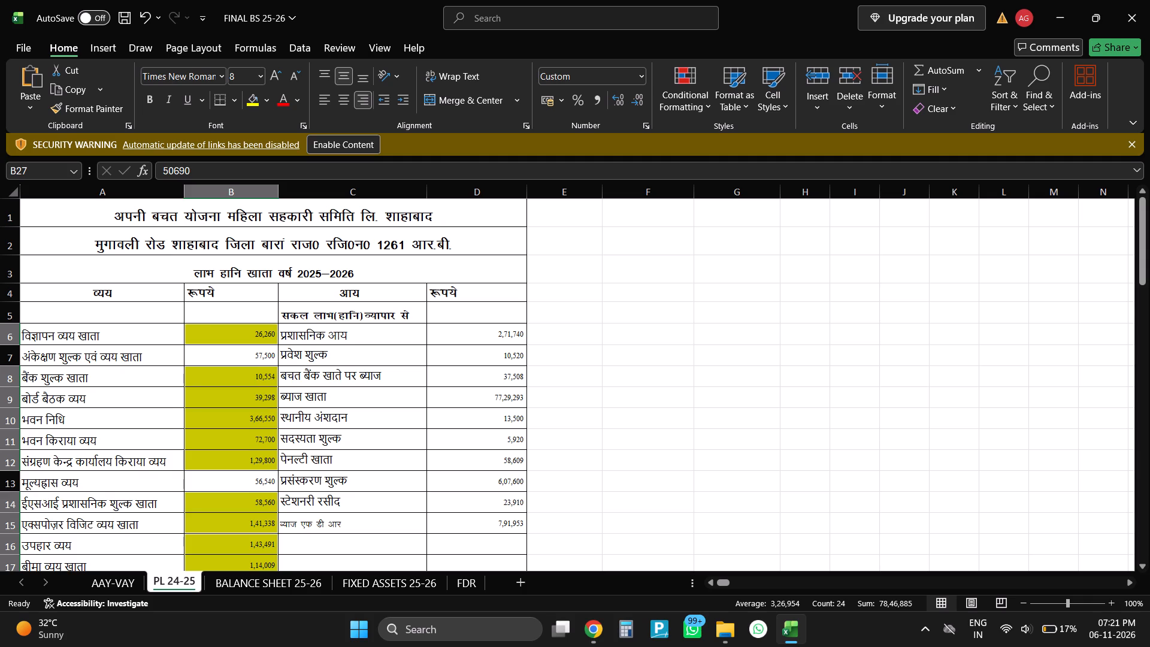
scroll(252, 365, "up", 3)
left_click(225, 359)
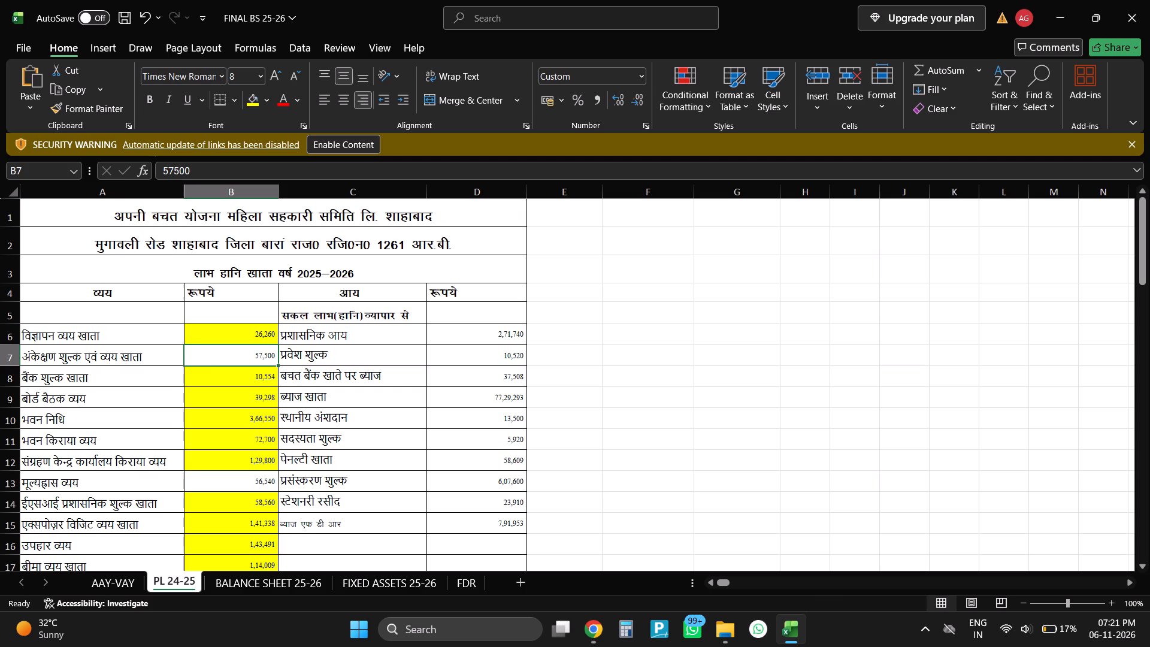
key("ctrl+c")
key("alt+Tab")
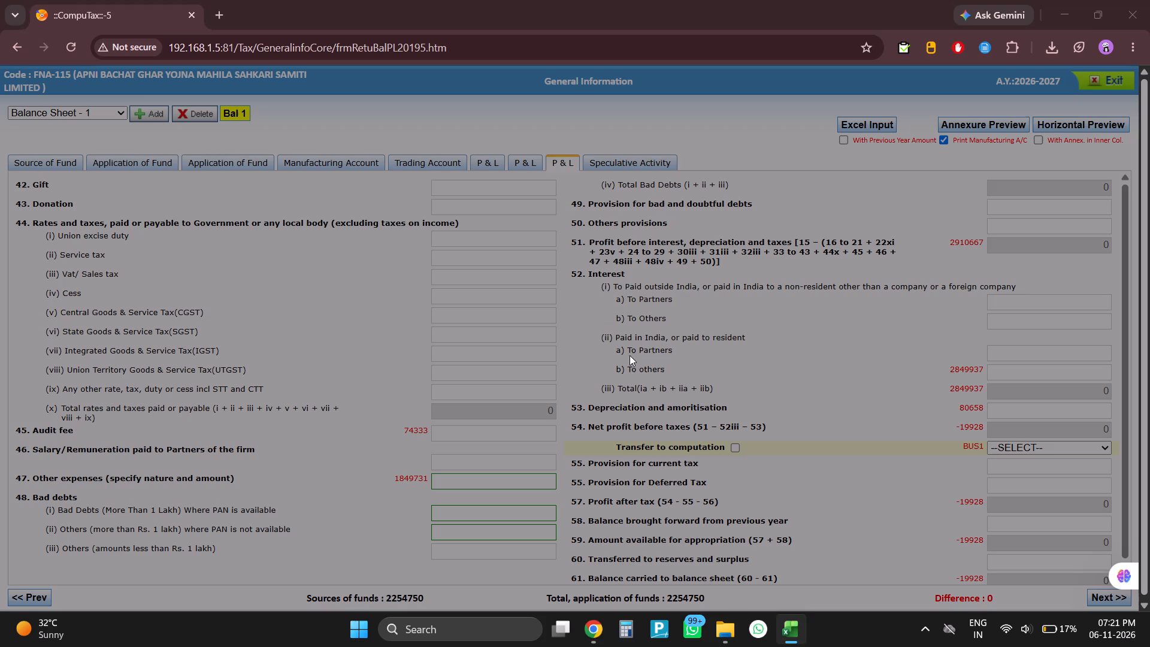
left_click(491, 431)
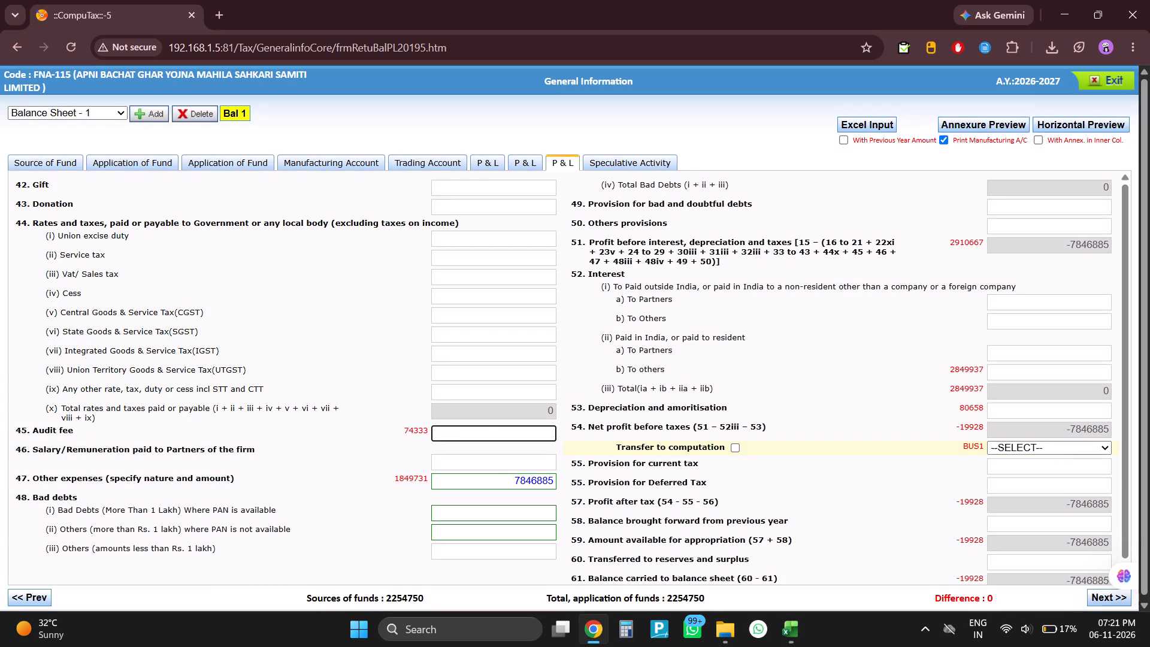
key("ctrl+v")
left_click(319, 241)
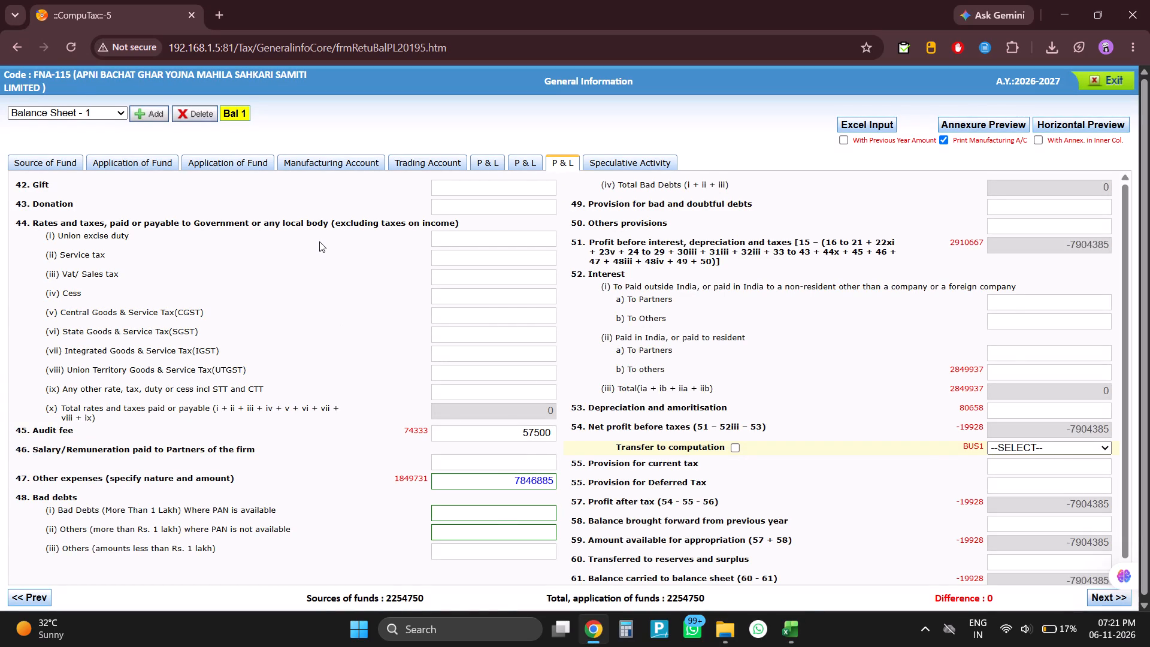
key("alt+Tab")
key("Escape")
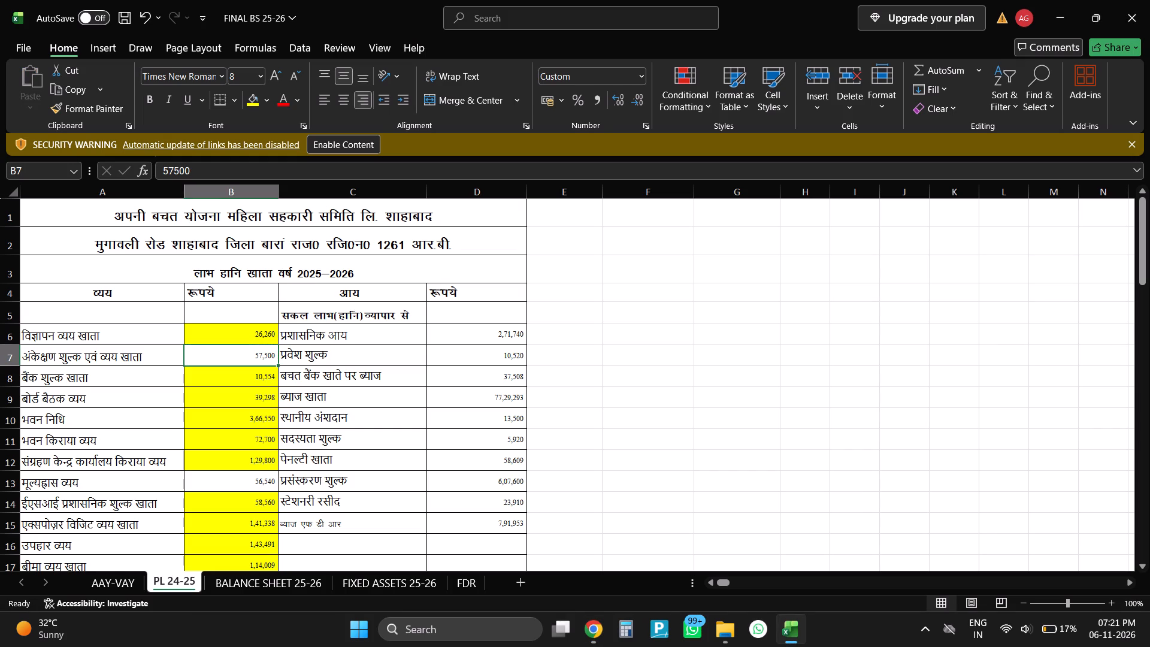
left_click(253, 100)
Copy the depreciation amount 56,540 from PL 24-25 into item 53 Depreciation and amortisation, and highlight its source cell yellow.
scroll(241, 400, "down", 1)
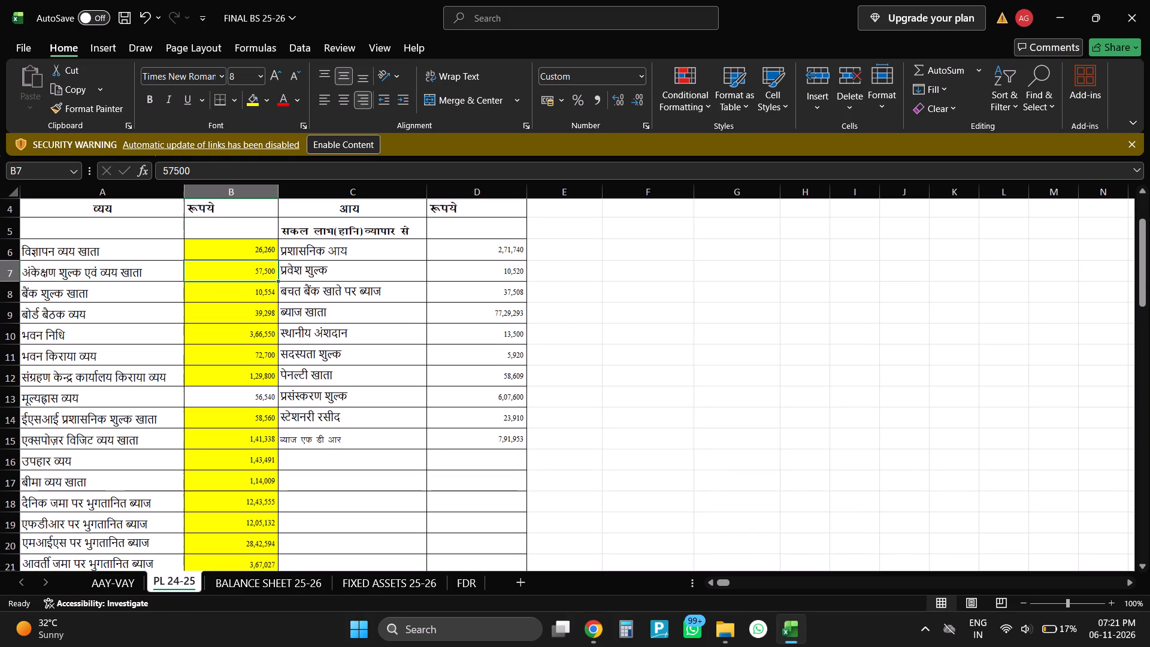
left_click(242, 391)
key("ctrl+c")
key("alt+Tab")
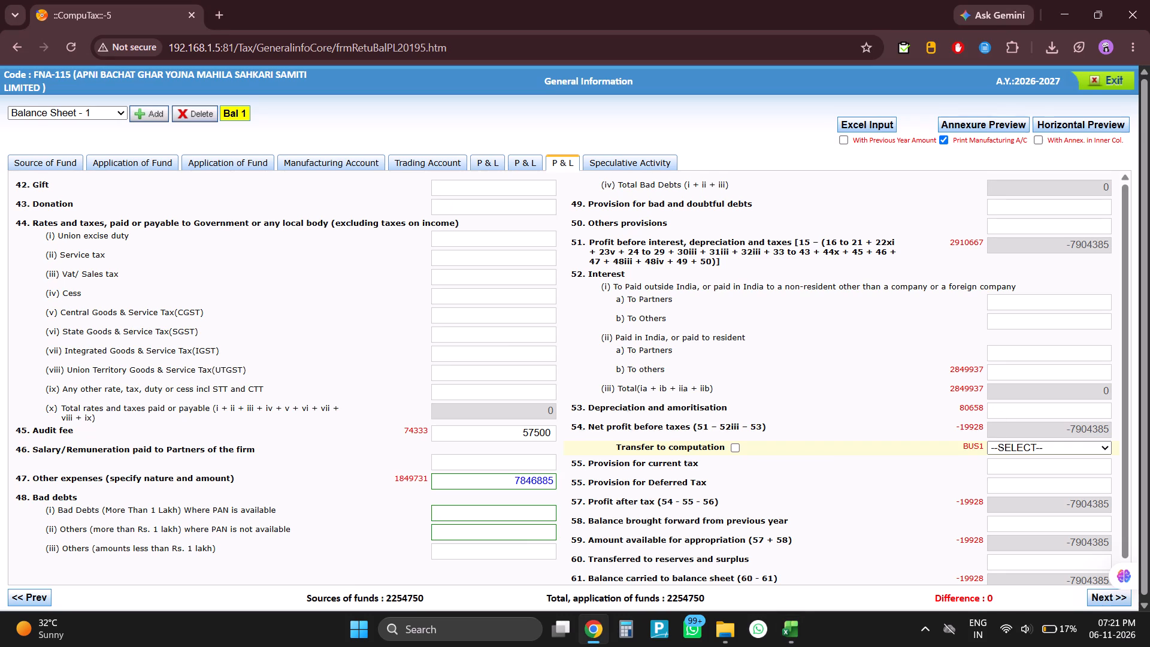
left_click(993, 413)
key("ctrl+v")
key("BackSpace")
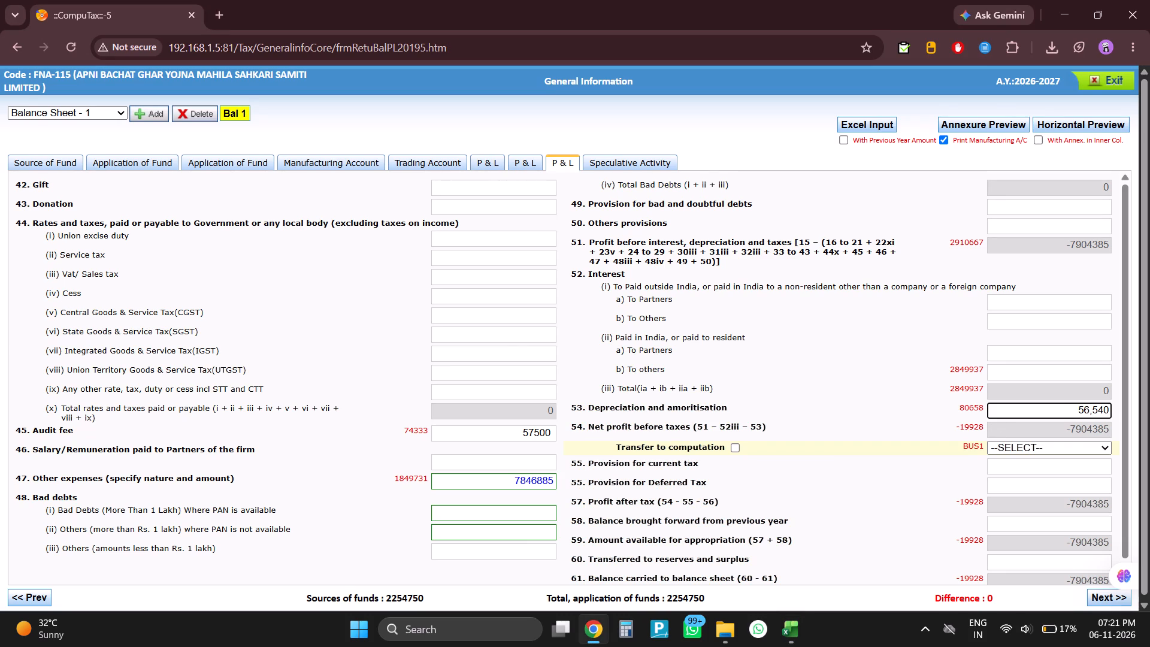
left_click(993, 413)
key("alt+Tab")
key("alt+Tab")
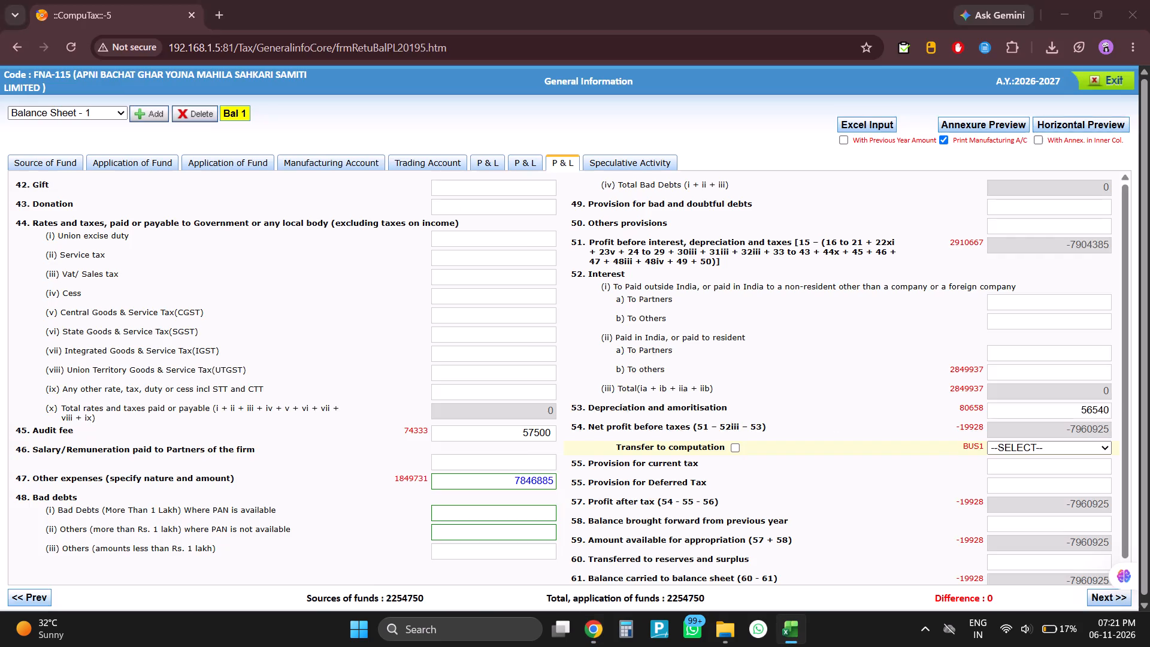
left_click(883, 351)
key("alt+Tab")
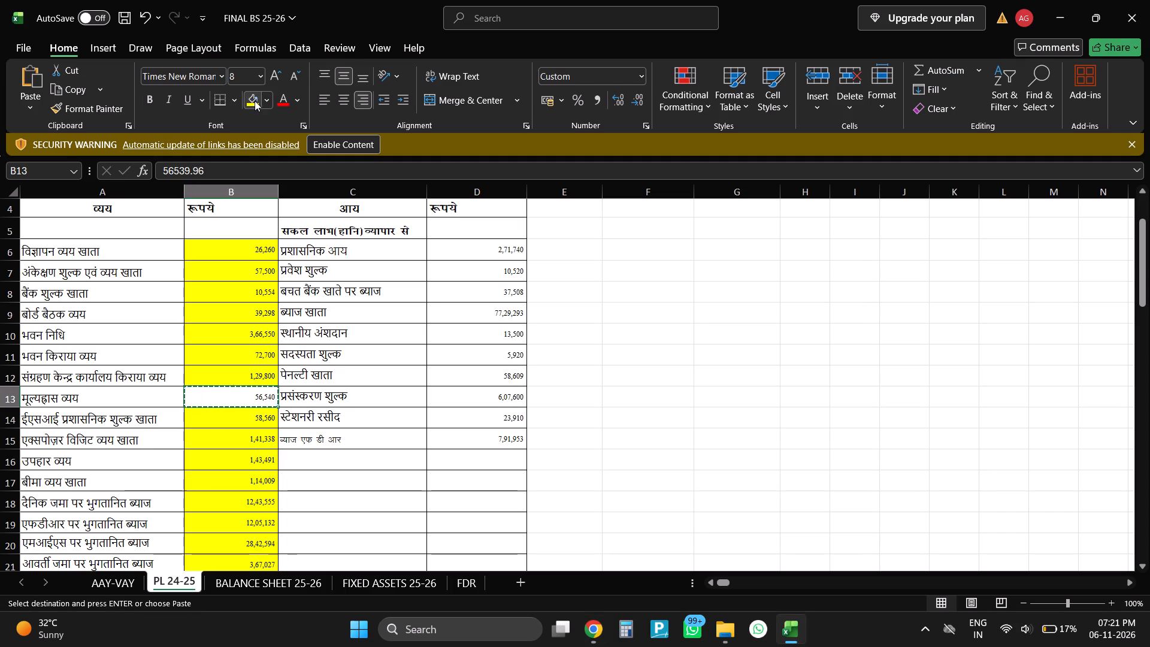
left_click(255, 101)
Copy the staff salary expense 2994552 from PL 24-25 into item 22(i) Salaries and wages, and highlight its source cell yellow.
scroll(195, 341, "down", 6)
scroll(195, 341, "up", 4)
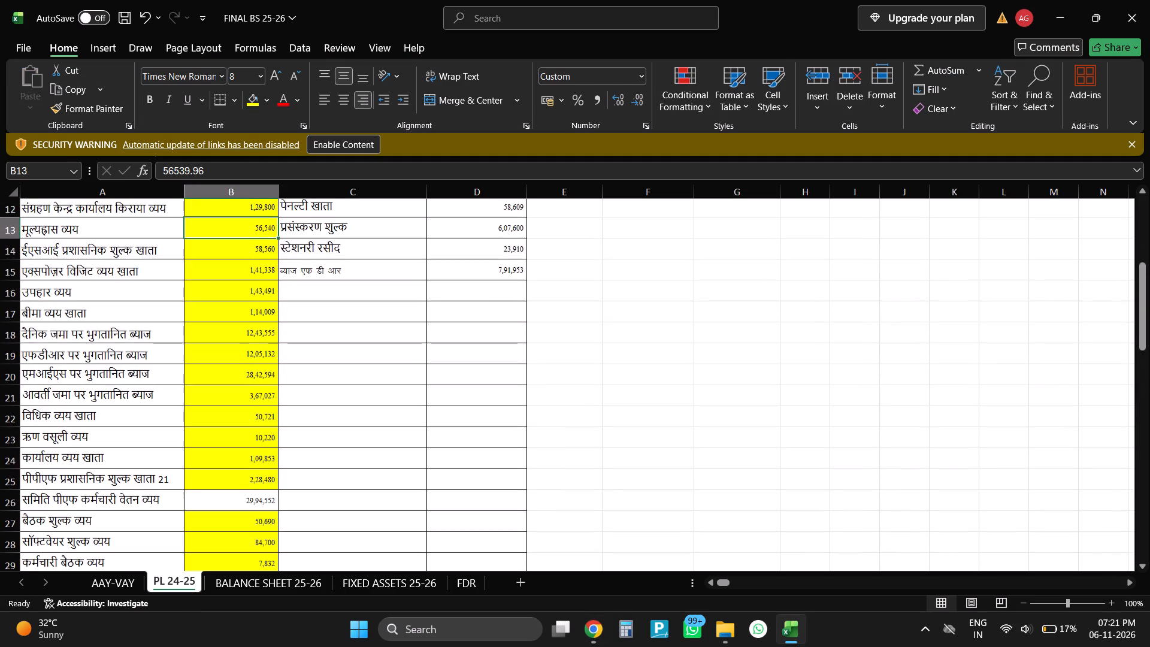
scroll(197, 403, "down", 1)
left_click(227, 416)
scroll(227, 416, "down", 1)
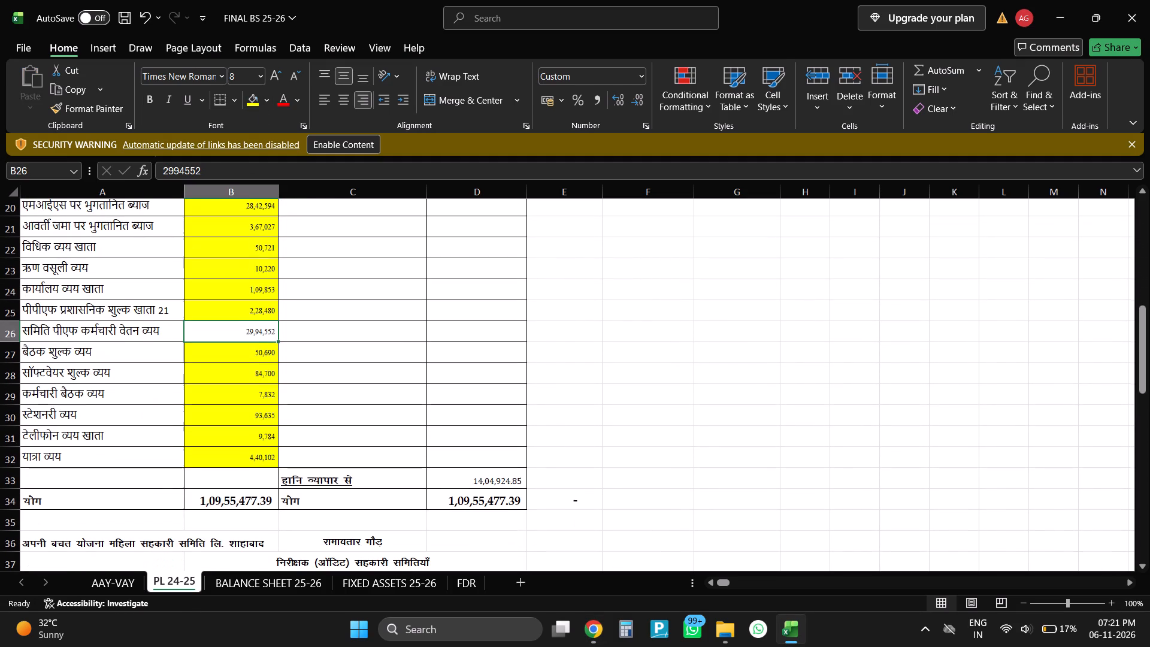
key("ctrl+c")
key("alt+Tab")
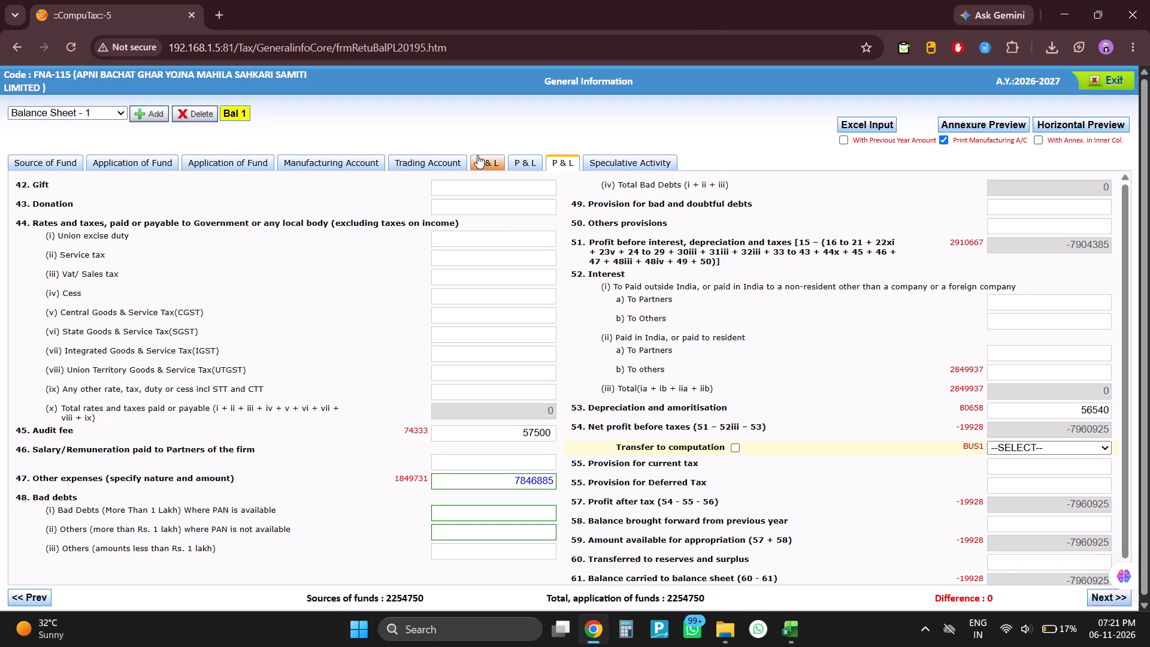
left_click(477, 155)
left_click(1050, 279)
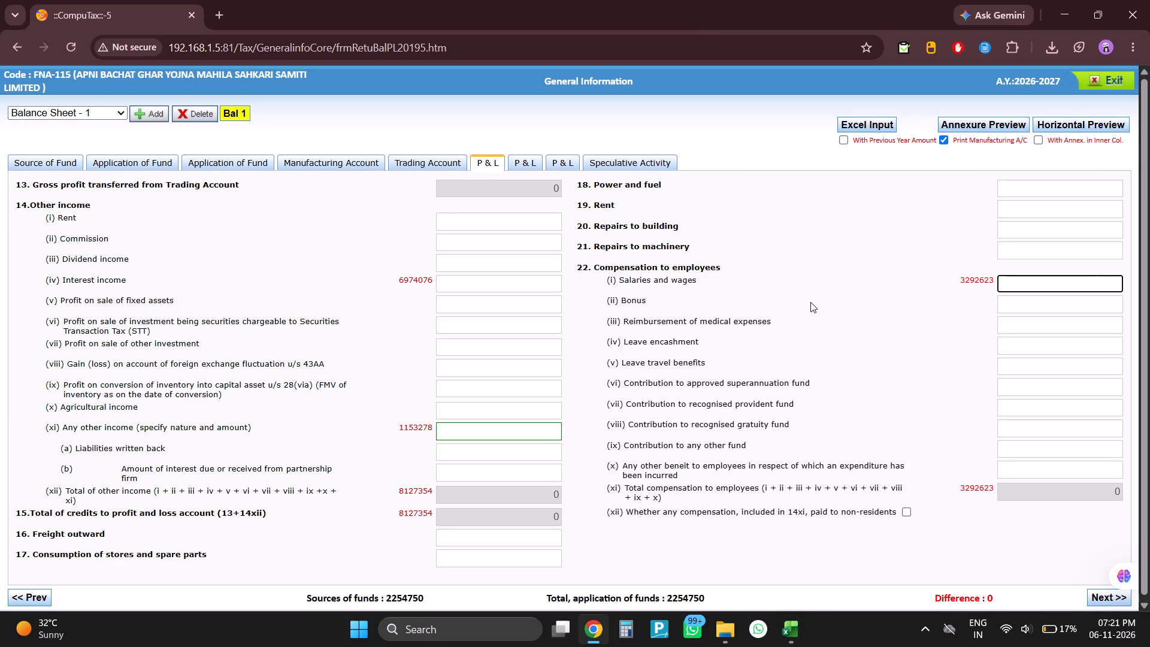
key("ctrl+c")
key("ctrl+v")
left_click(810, 302)
key("alt+Tab")
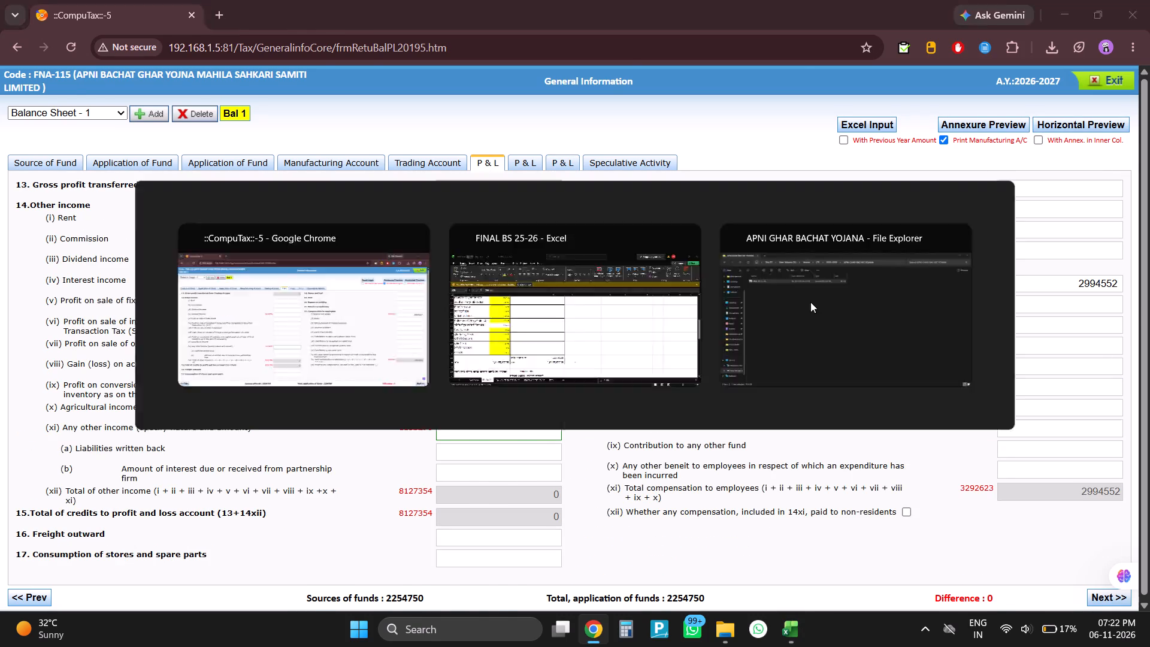
left_click(246, 101)
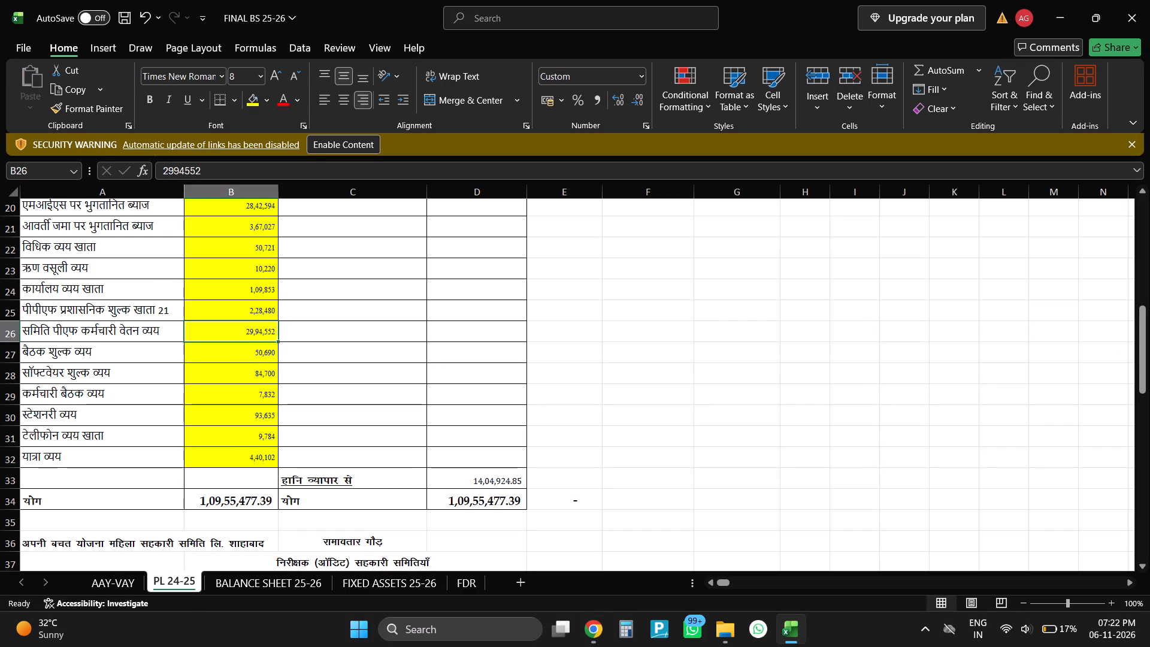
Enter the combined savings bank, interest account and FDR interest, 8558754, as item 14(iv) Interest income, and highlight the three source cells yellow.
scroll(424, 392, "up", 5)
left_click(488, 331)
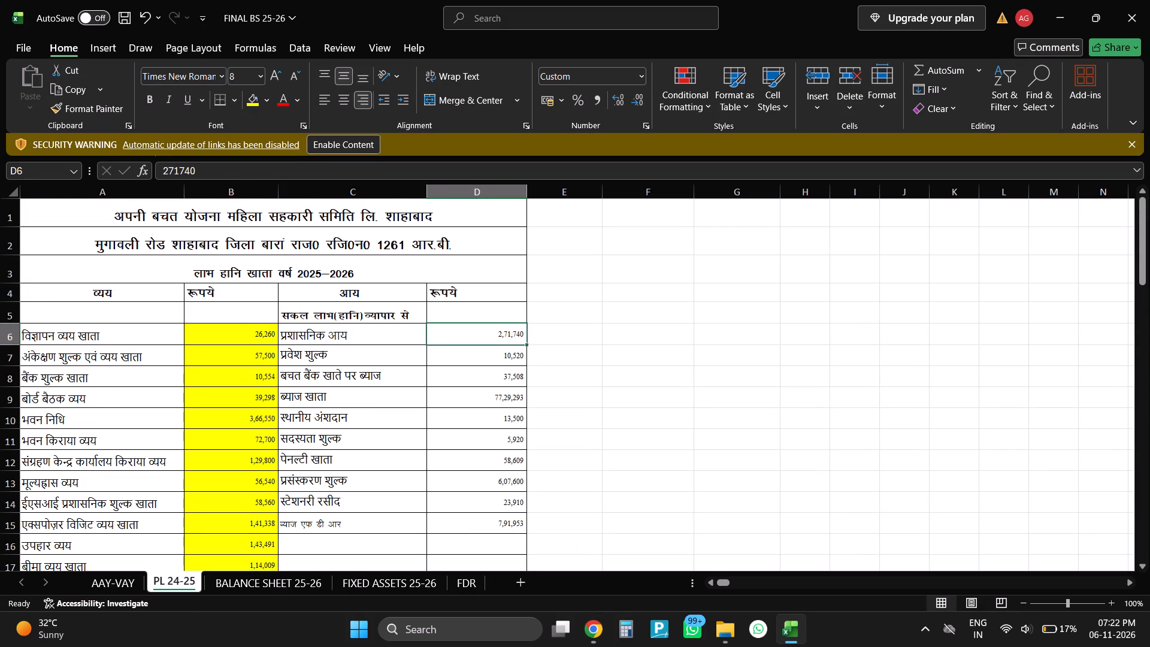
left_click(492, 374)
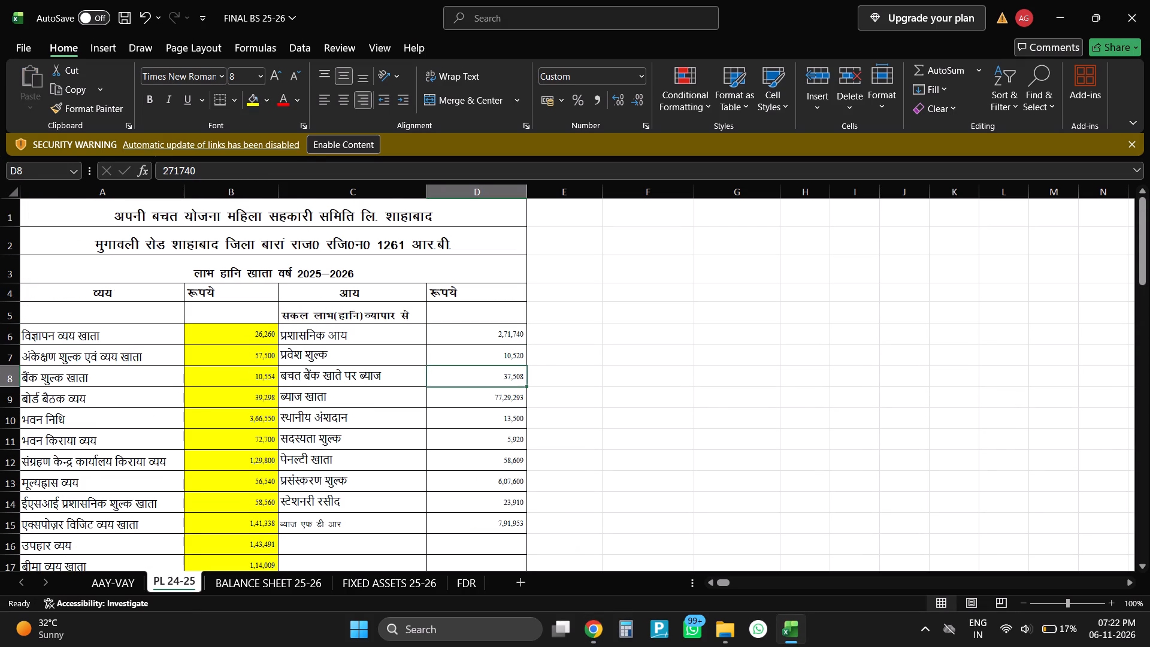
left_click(486, 400, "ctrl")
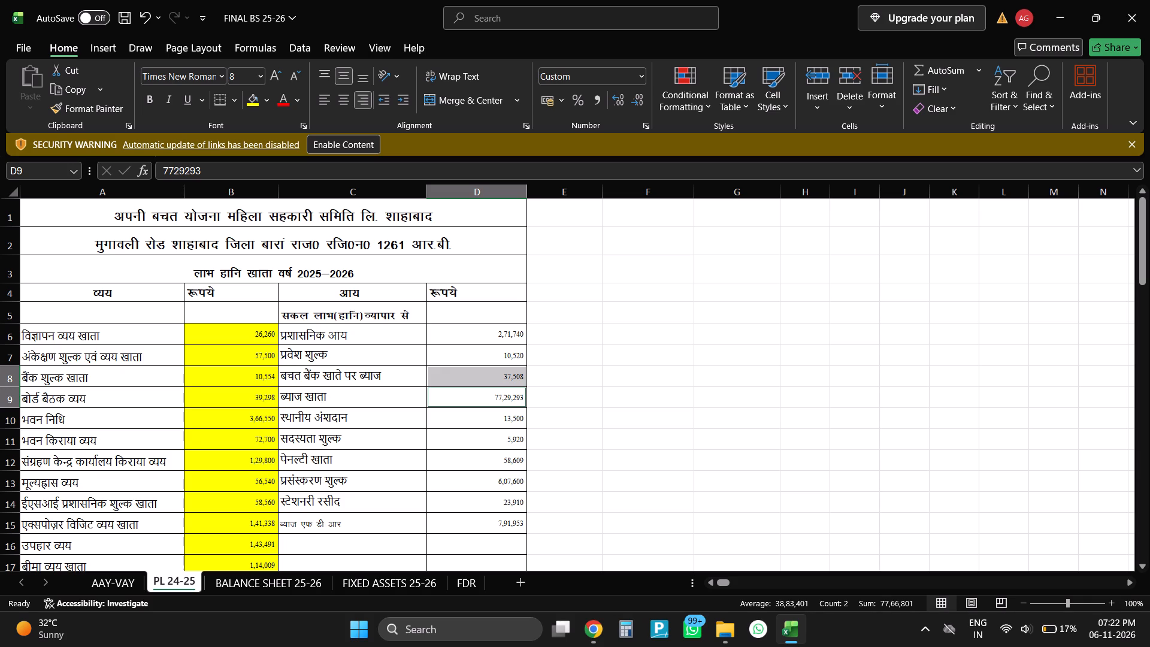
left_click(482, 529, "ctrl")
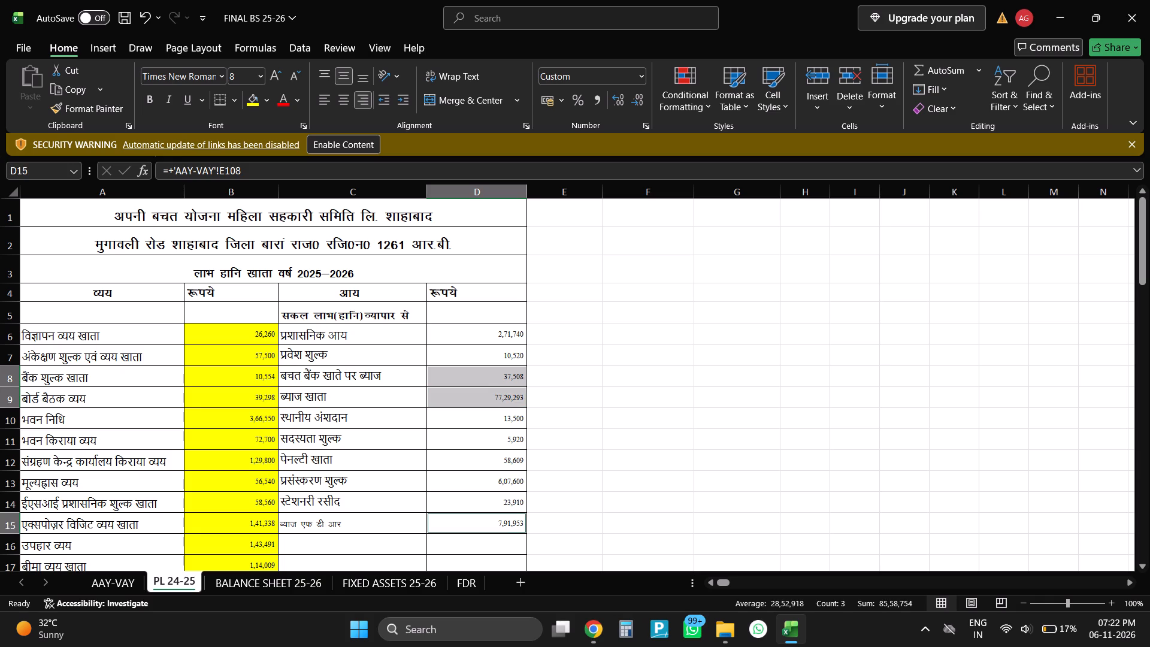
double_click(889, 601)
key("alt+Tab")
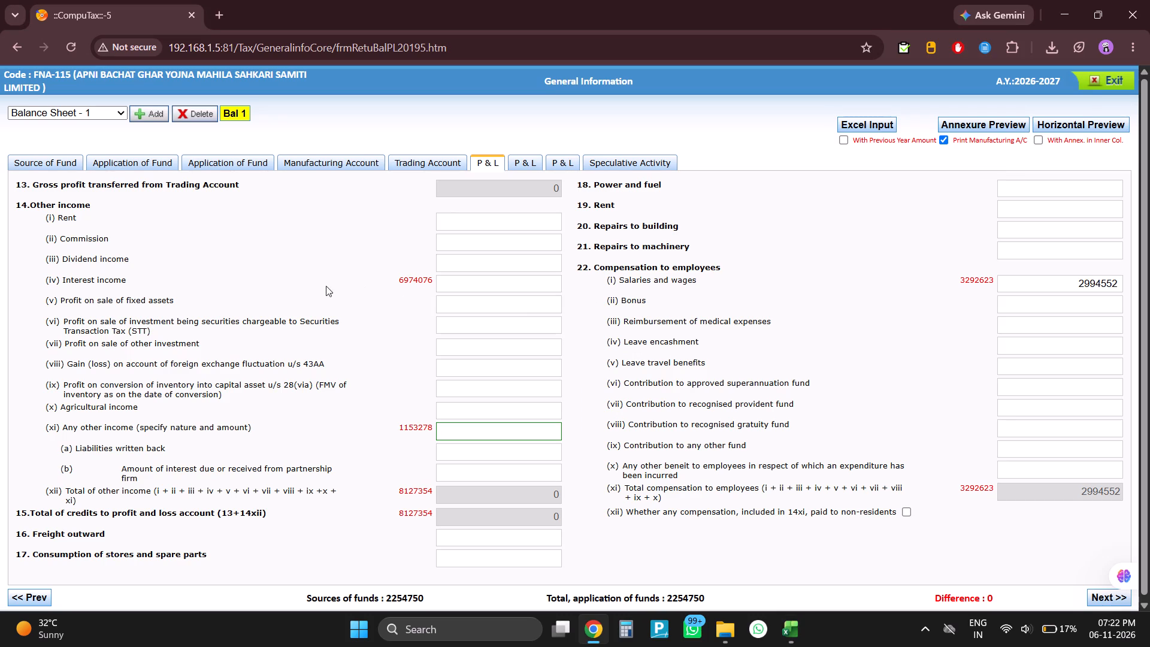
left_click(475, 280)
key("ctrl+v")
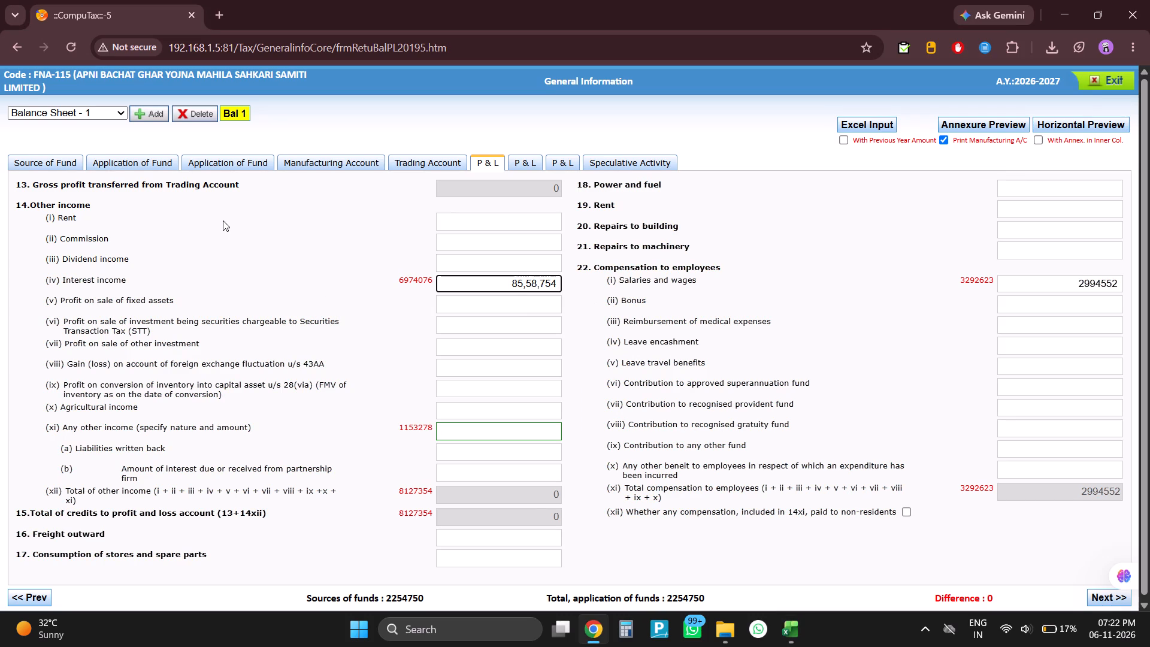
left_click(223, 220)
key("alt+Tab")
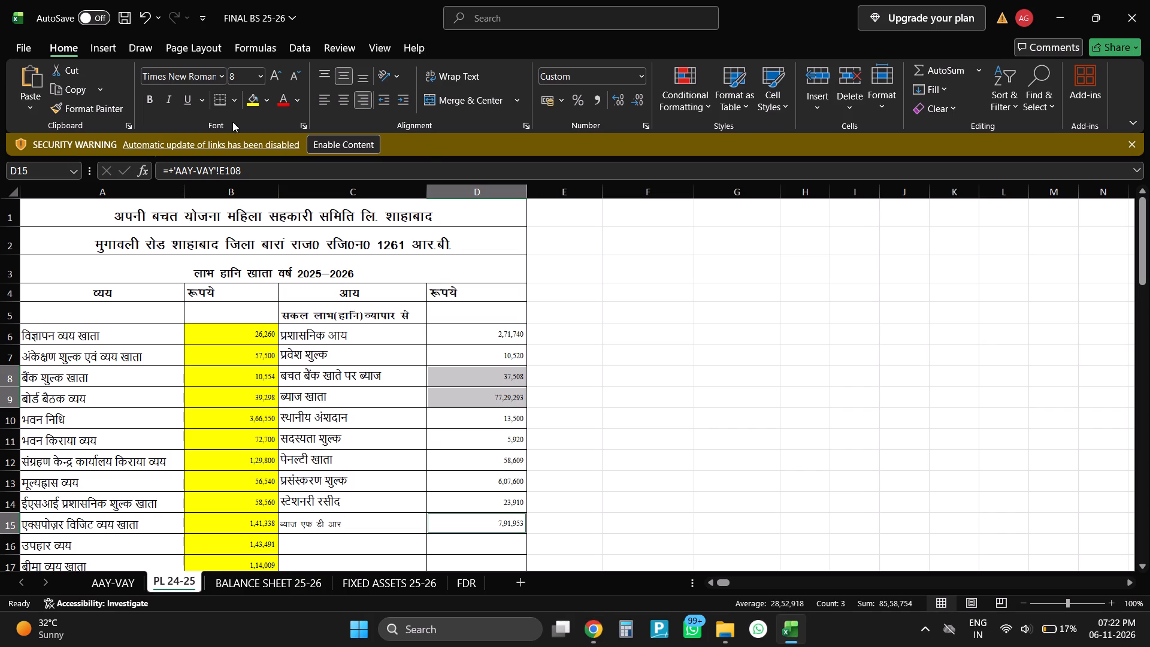
left_click(256, 106)
Open the item 14(xi) Any other income annexure and place its window beside the income column of the PL 24-25 sheet.
key("alt+Tab")
key("alt+Tab")
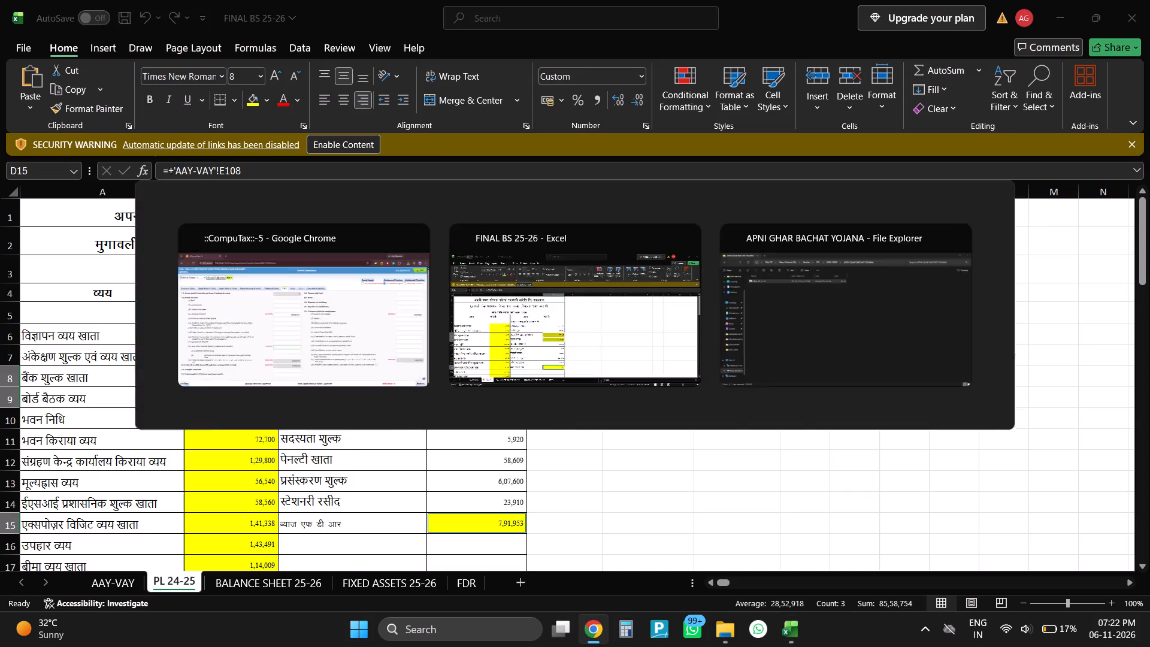
scroll(532, 407, "down", 1)
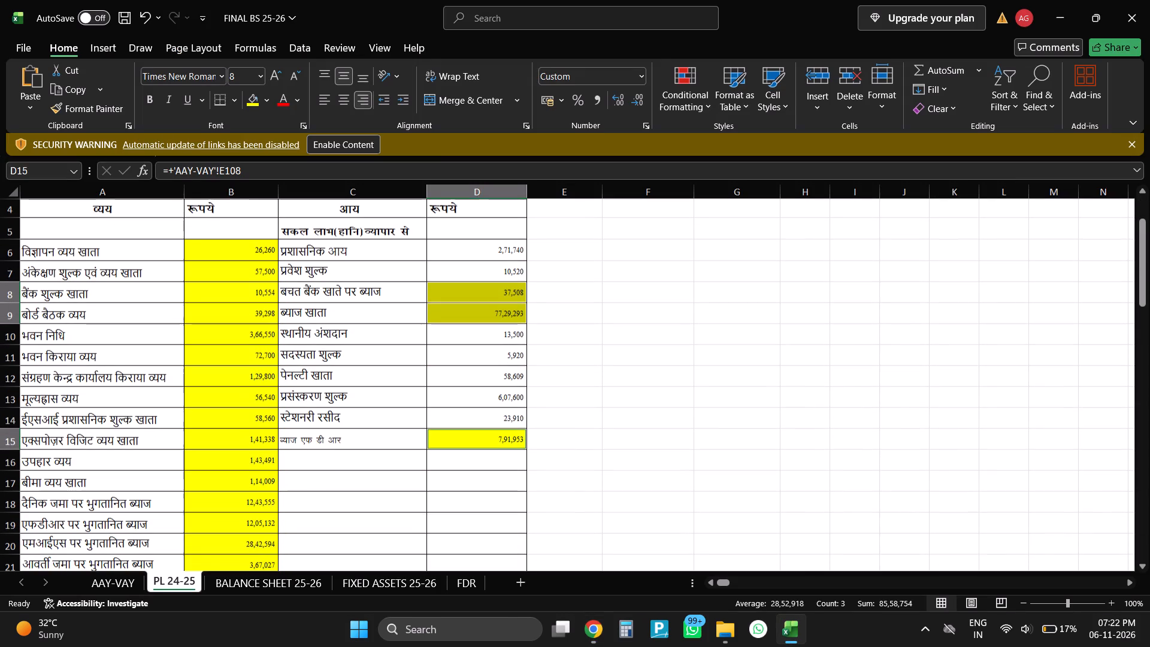
key("alt+Tab")
double_click(467, 429)
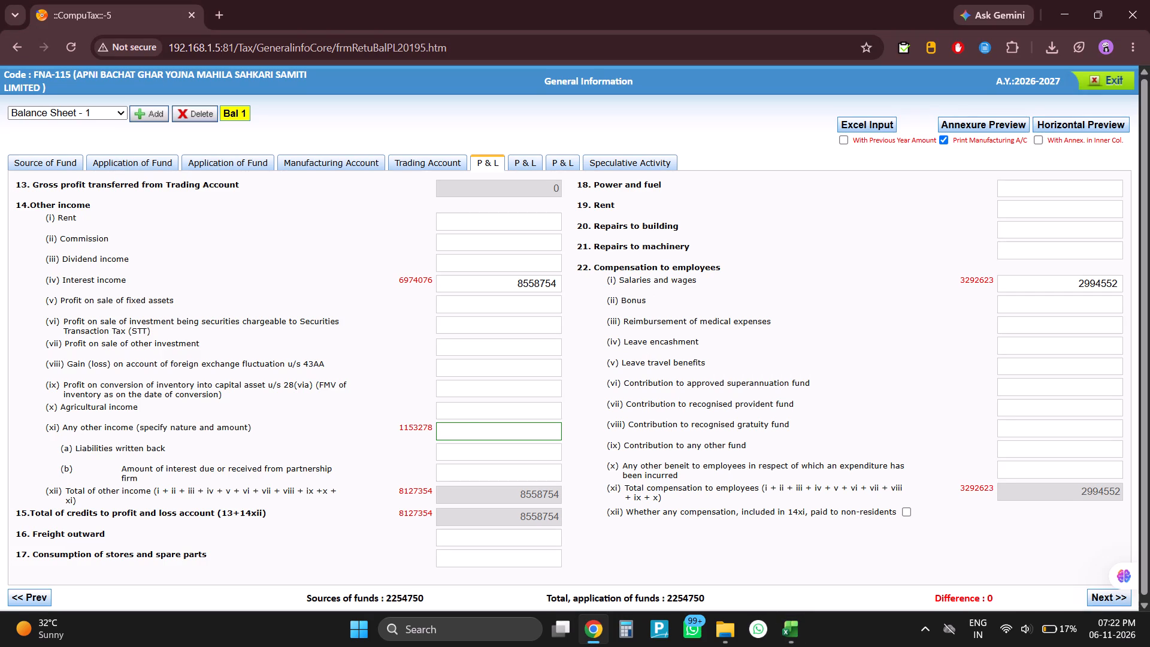
key("alt+Tab")
key("alt+Tab")
key("alt+Tab")
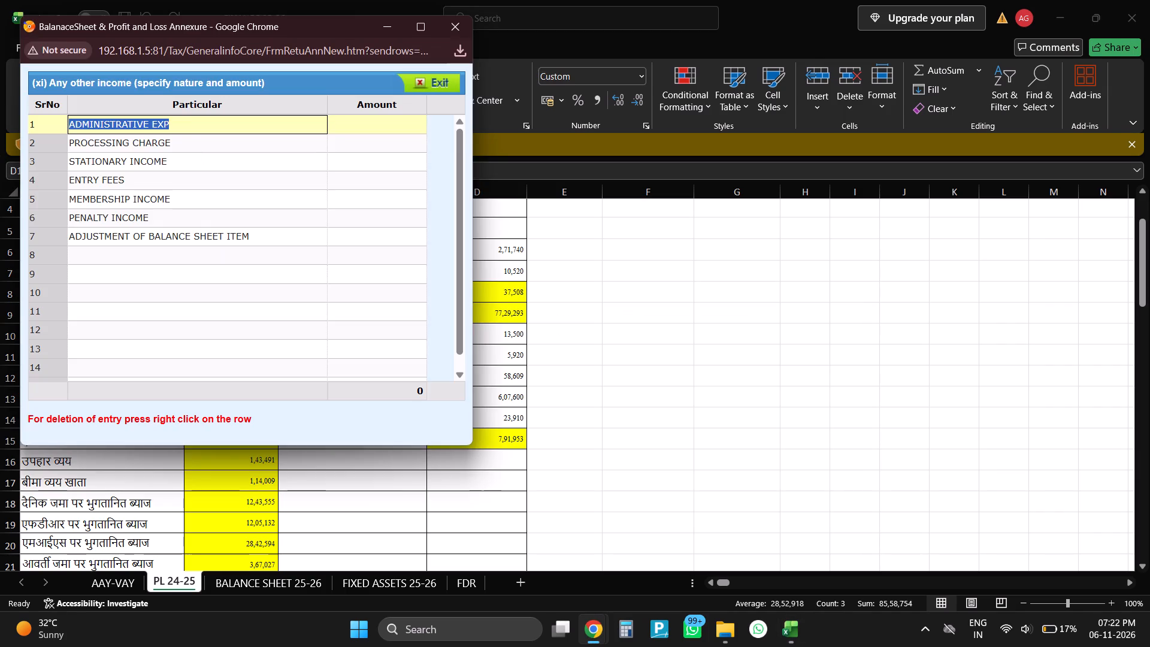
left_click_drag(202, 30, 749, 158)
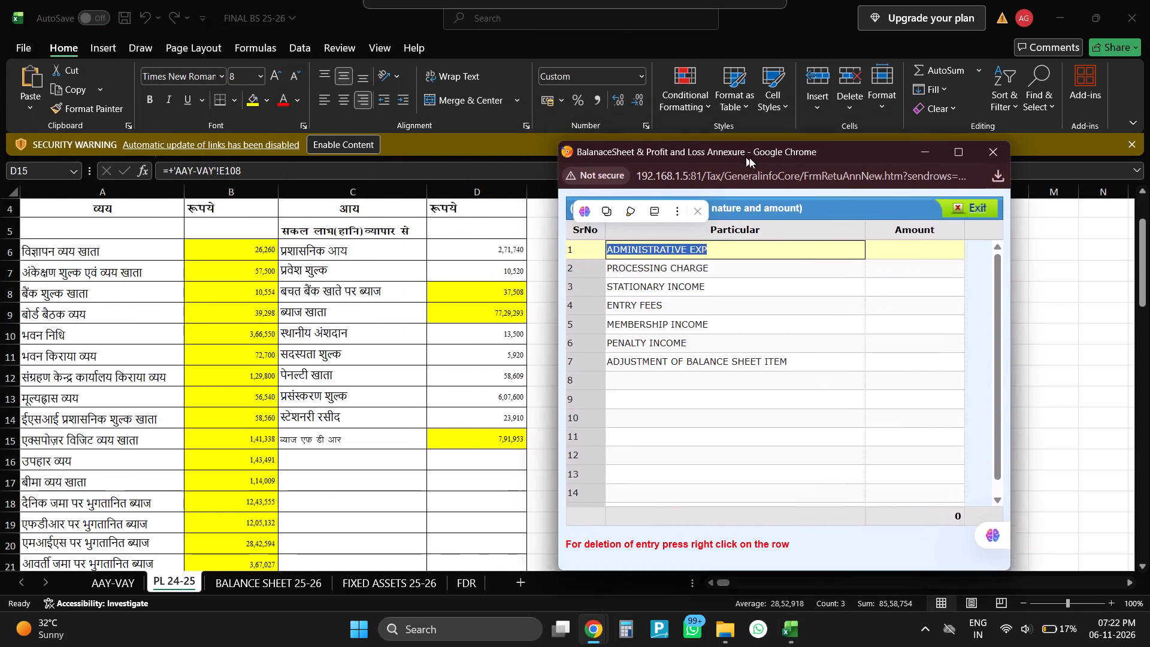
left_click_drag(749, 158, 862, 165)
left_click_drag(879, 174, 847, 161)
left_click_drag(915, 163, 867, 155)
left_click(886, 150)
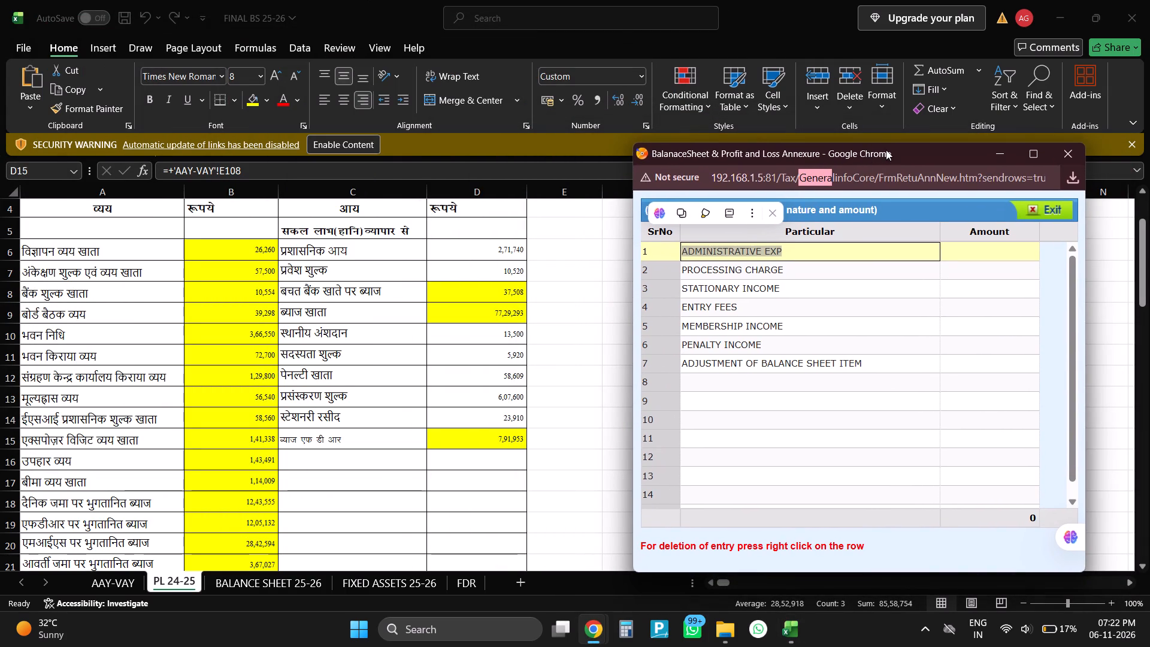
left_click(858, 152)
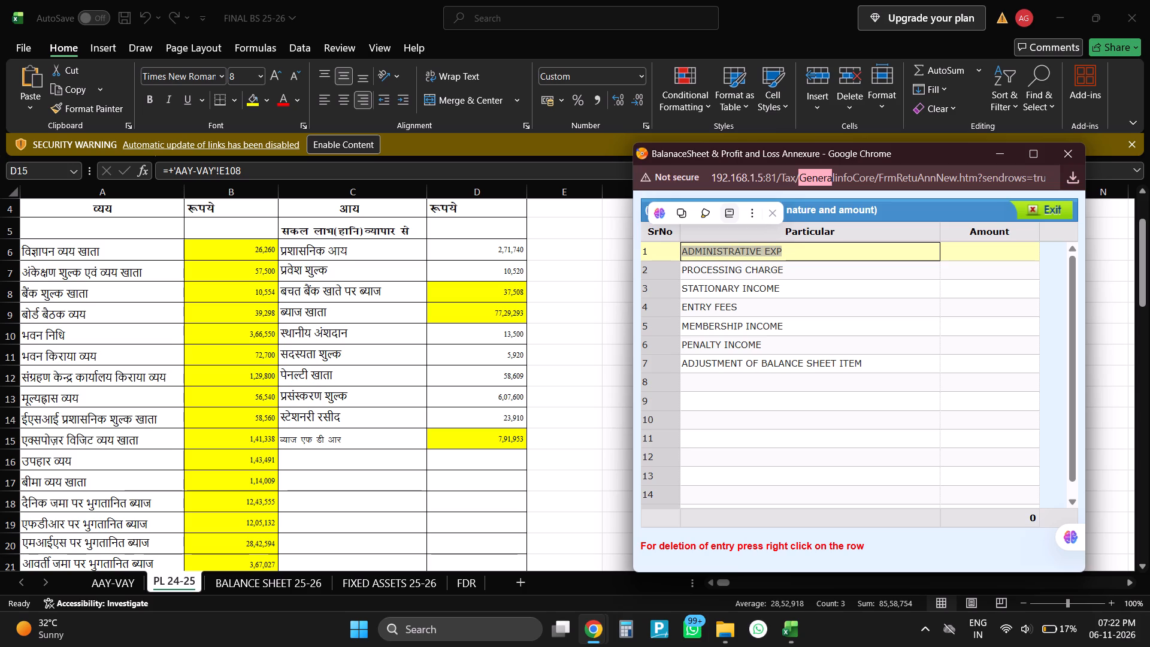
Replace row 1 of the other income annexure with MANAGEMENT EXP and enter its amount as 271740.
left_click(719, 250)
left_click_drag(822, 254, 688, 265)
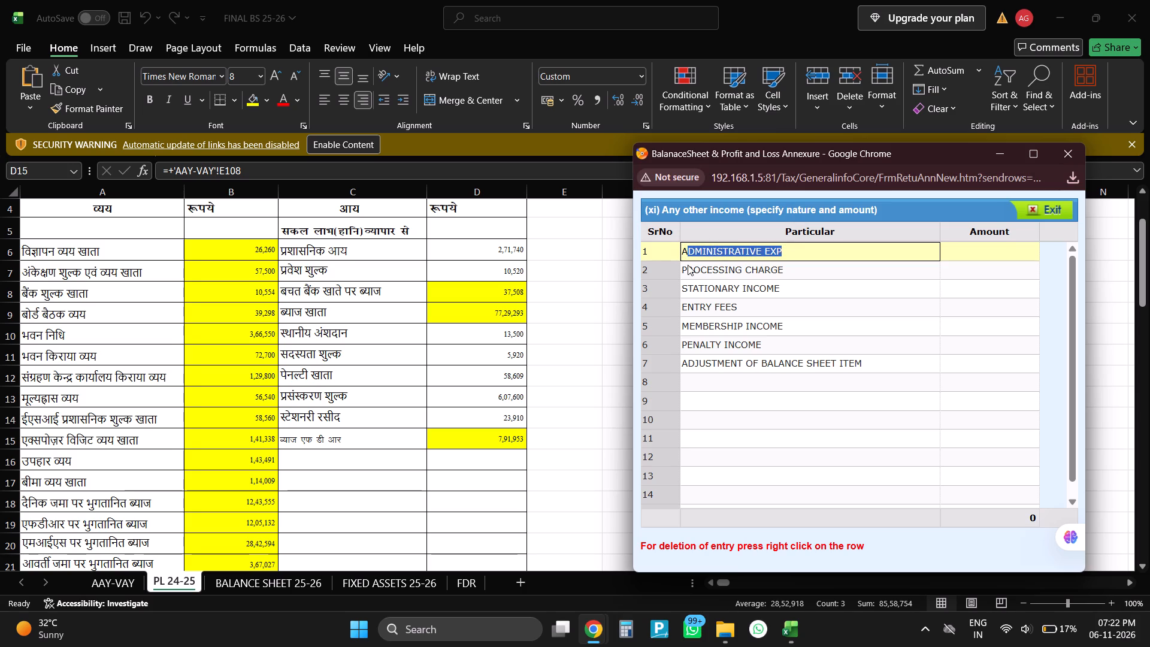
left_click_drag(688, 265, 678, 267)
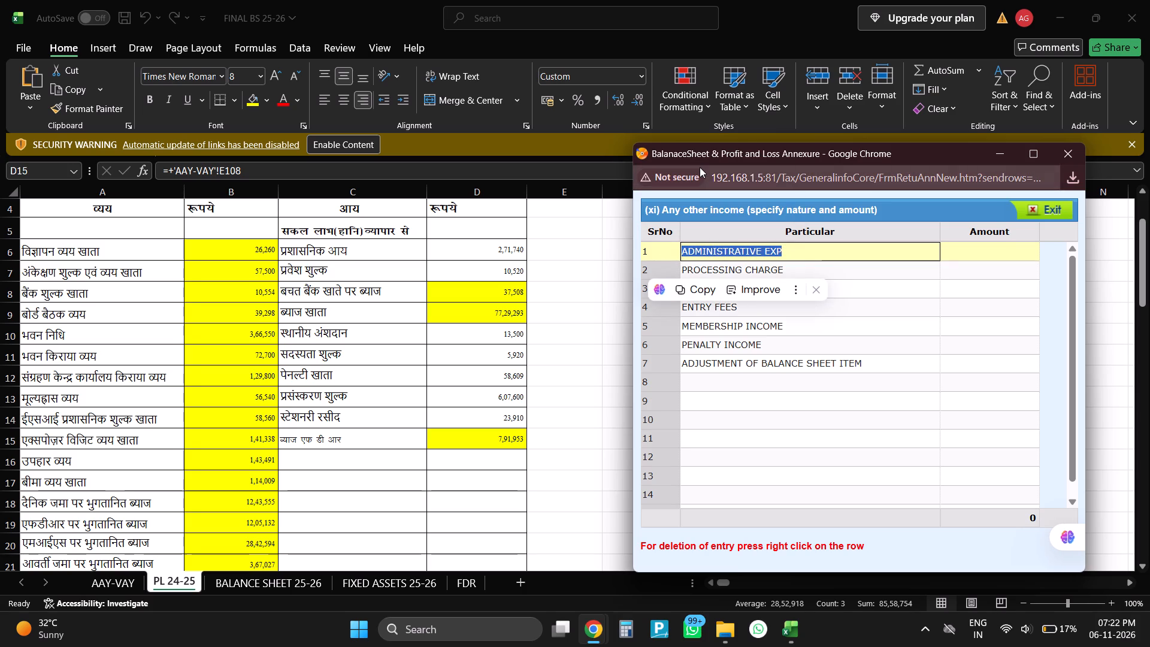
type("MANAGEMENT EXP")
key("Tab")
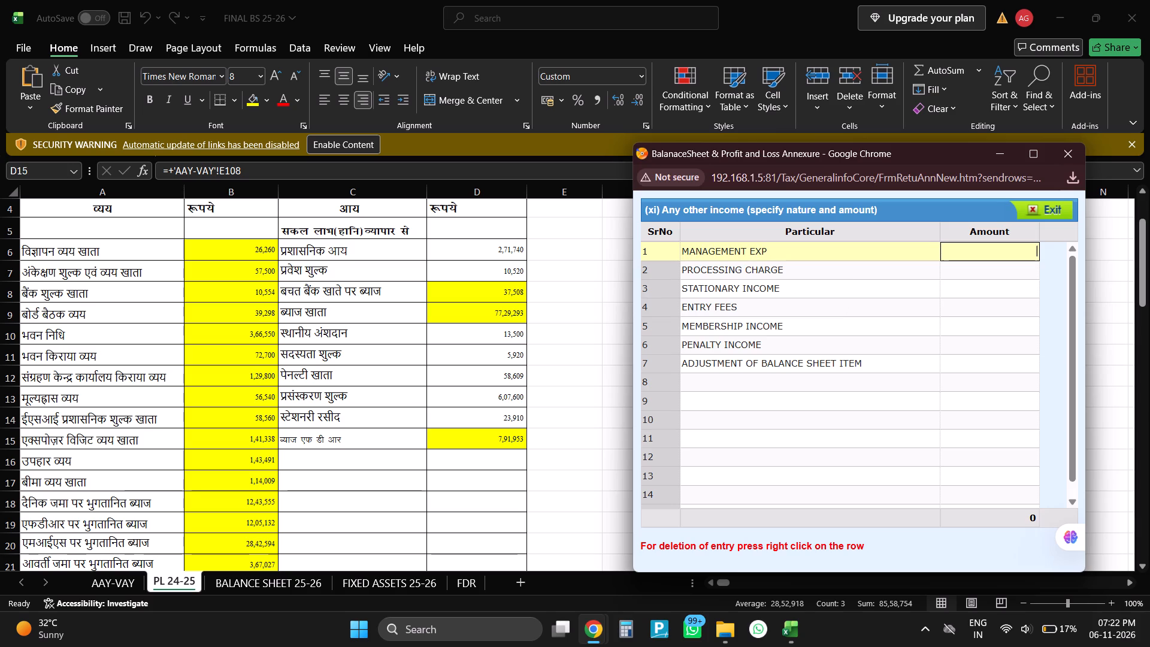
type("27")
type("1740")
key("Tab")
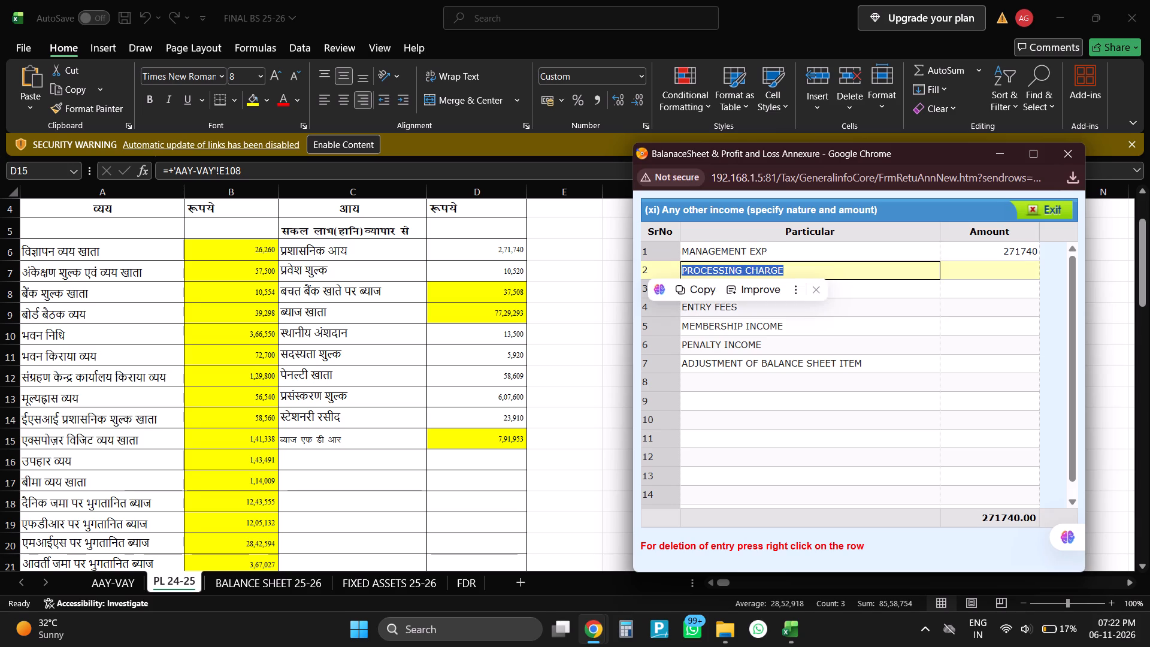
Replace annexure row 2 with PRAVESH SHULK at 10520 and row 3 with ANSHDAAN at 13500.
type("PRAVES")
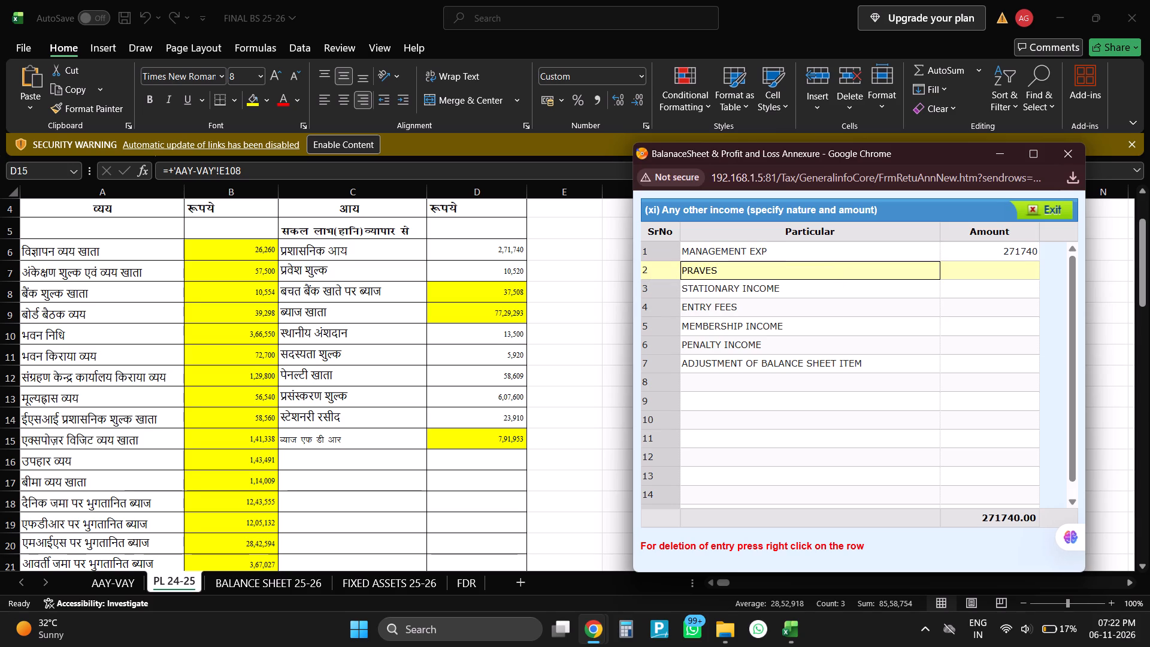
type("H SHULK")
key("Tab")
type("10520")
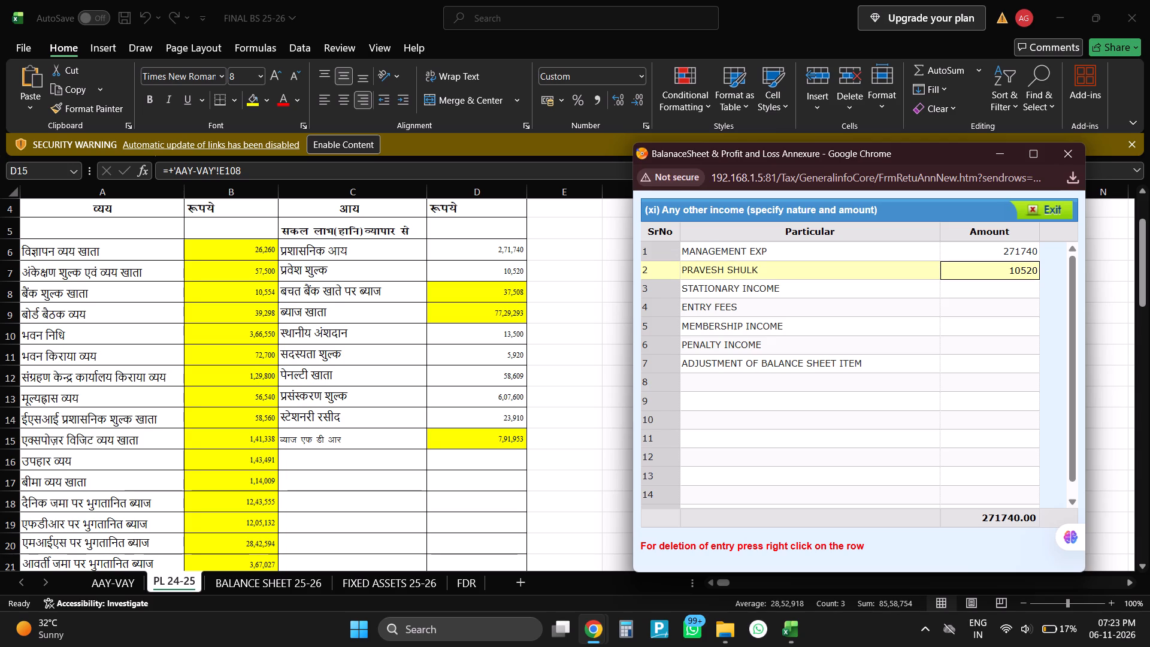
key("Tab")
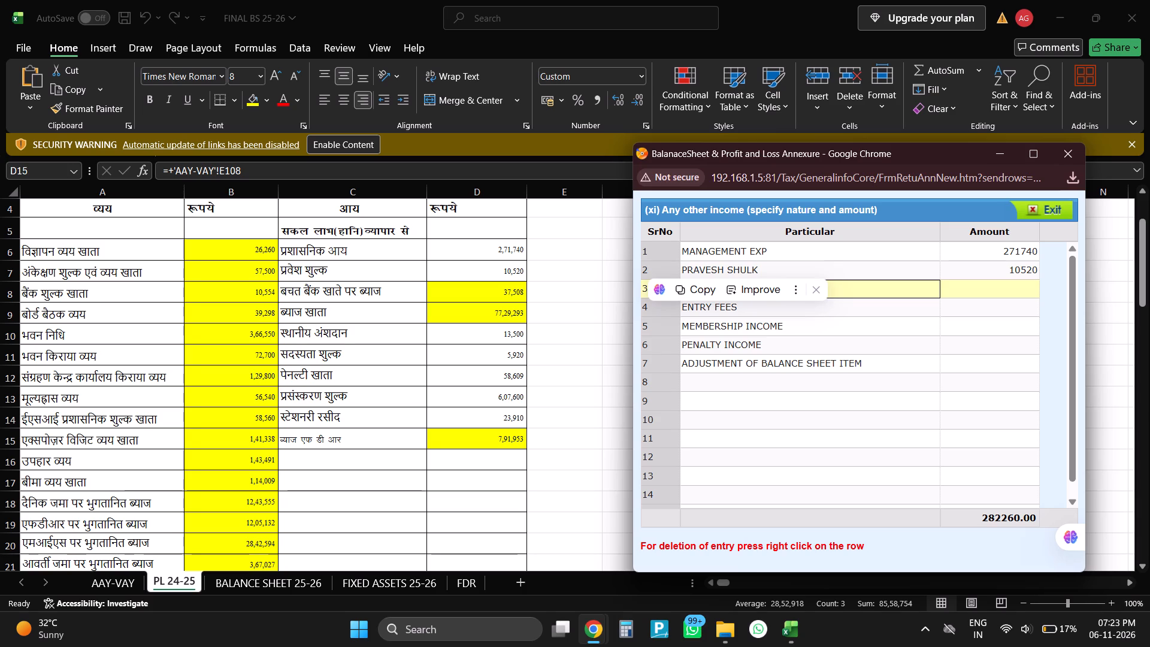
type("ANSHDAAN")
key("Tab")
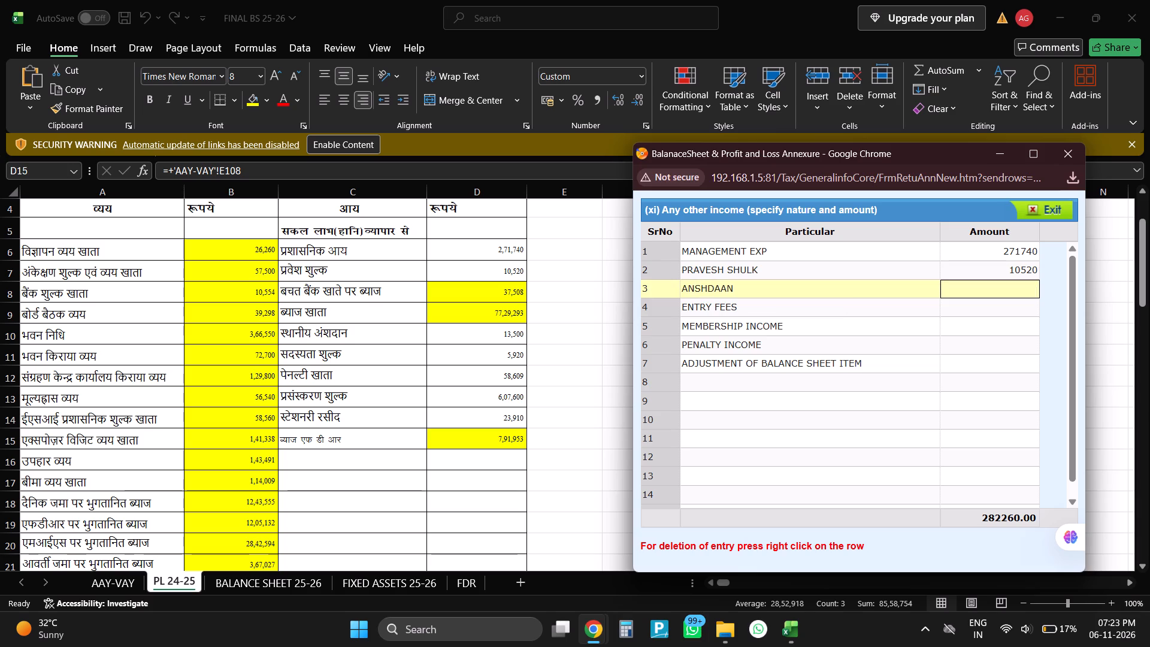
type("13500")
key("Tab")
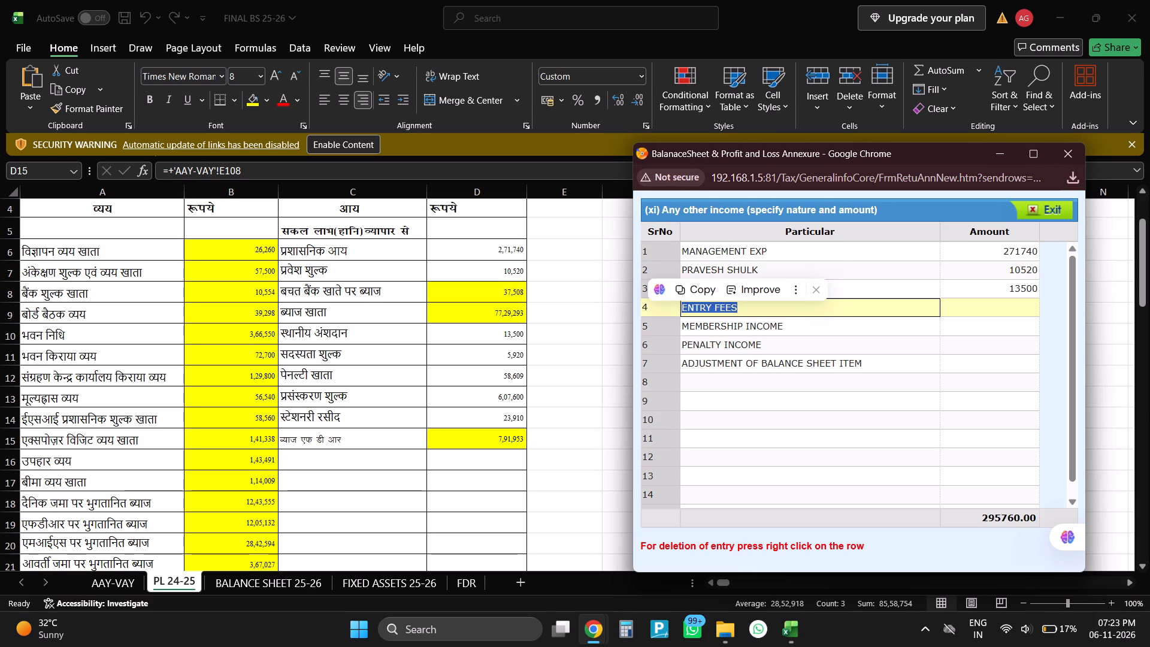
Replace annexure row 4 with SADASYTA SHULK at 5920 and row 5 with PENALTY at 58609.
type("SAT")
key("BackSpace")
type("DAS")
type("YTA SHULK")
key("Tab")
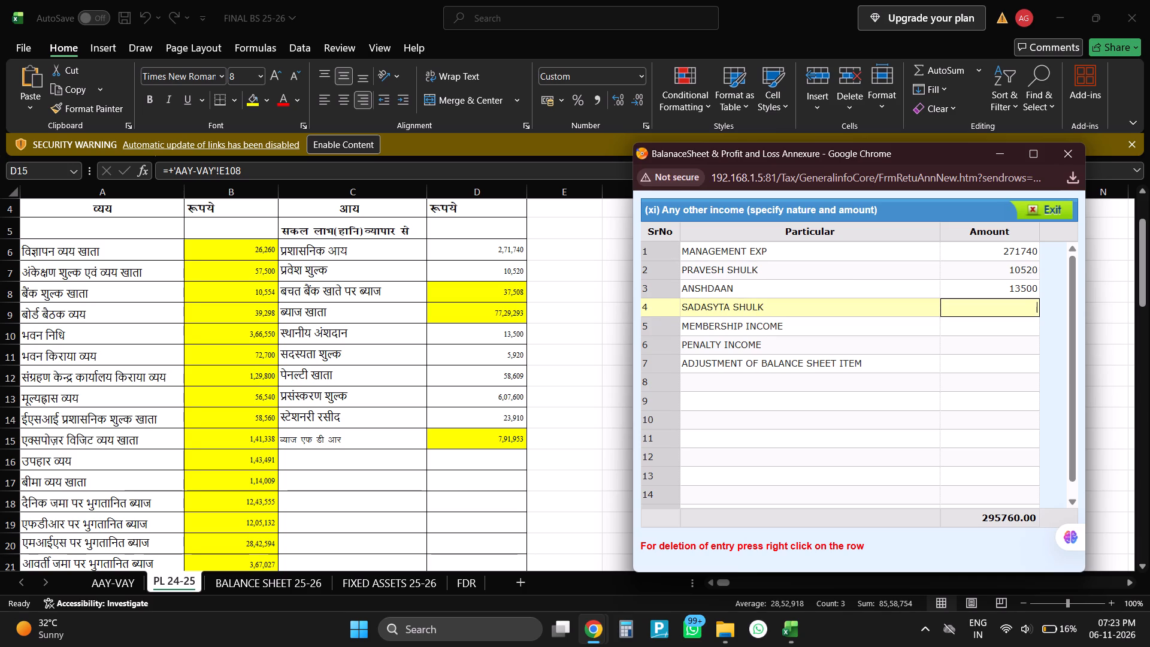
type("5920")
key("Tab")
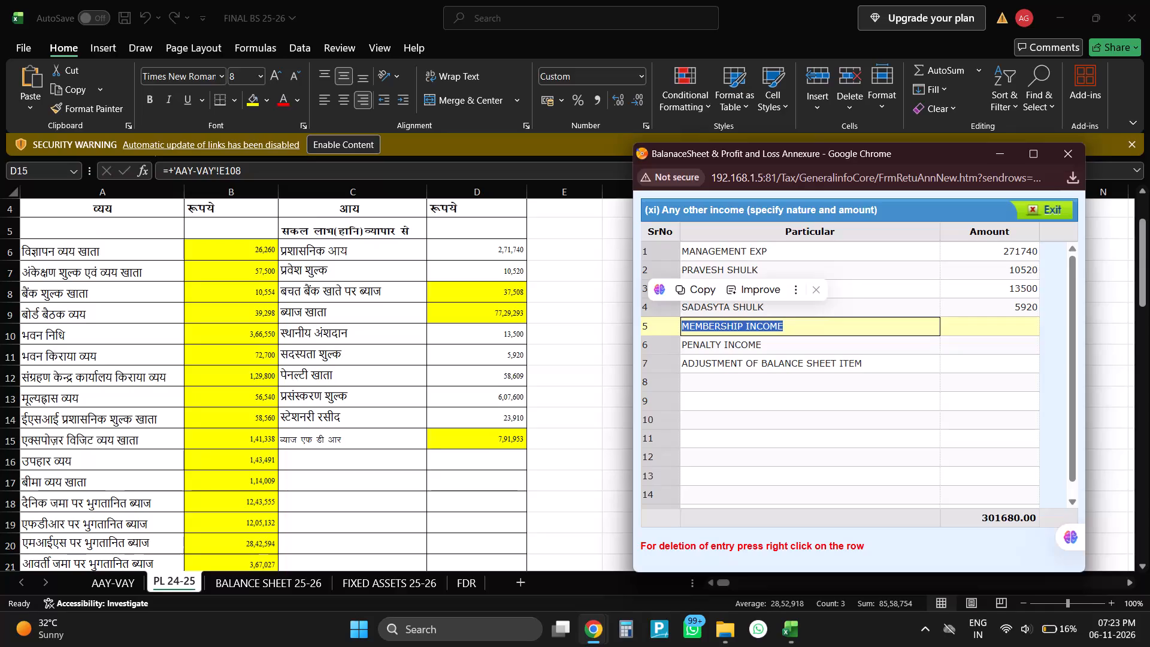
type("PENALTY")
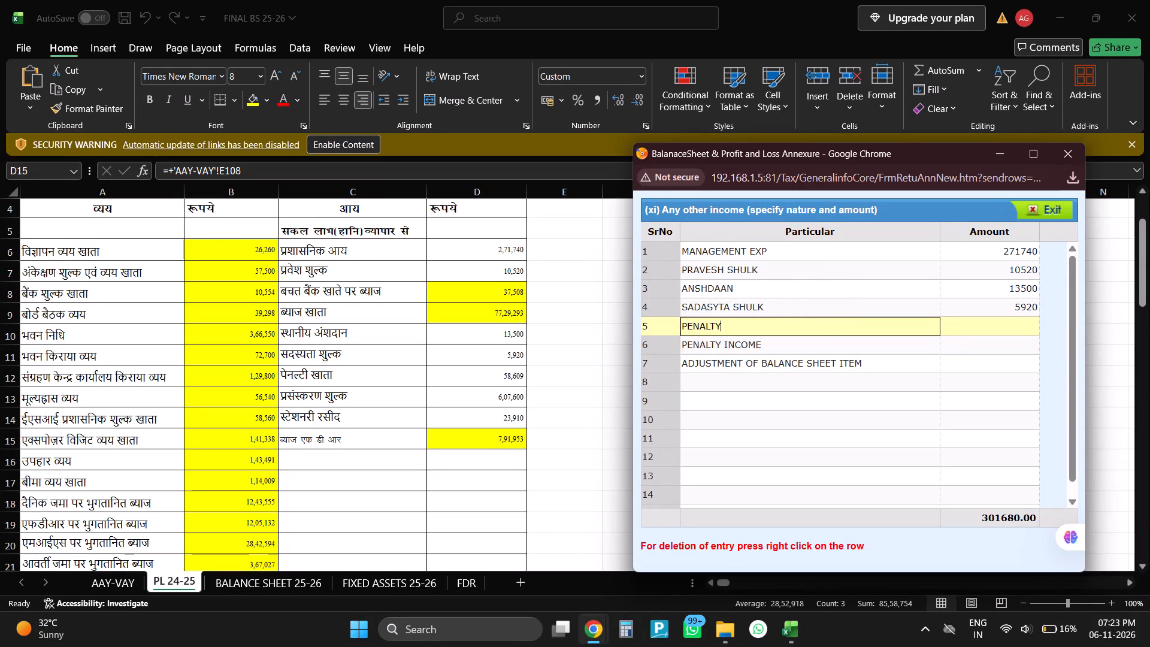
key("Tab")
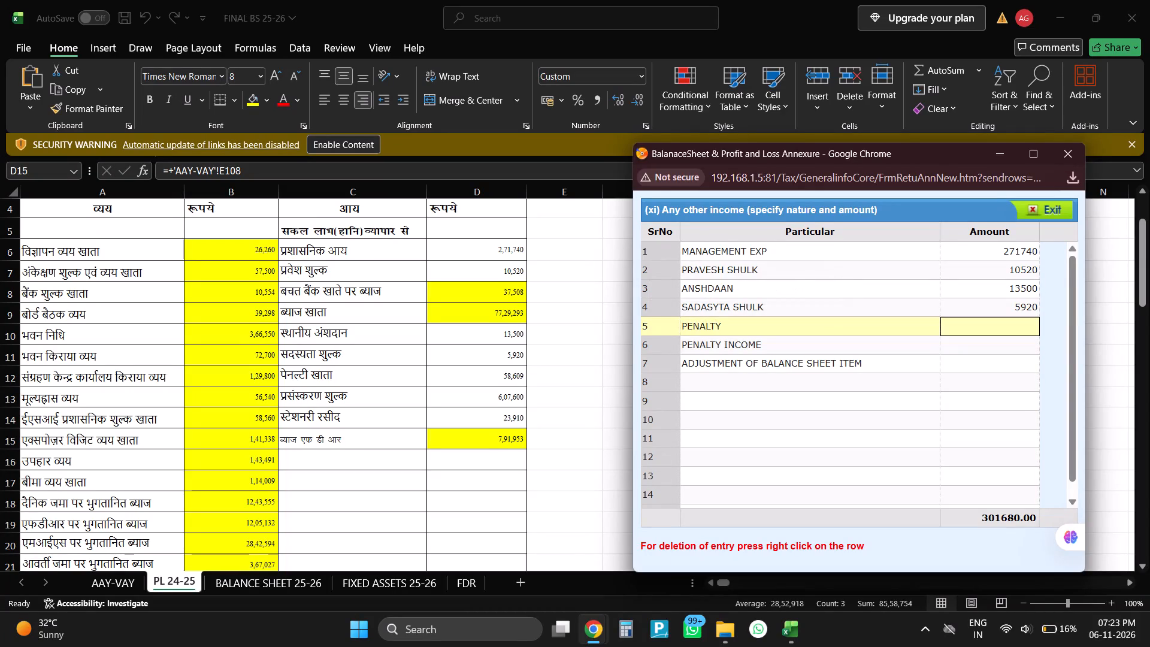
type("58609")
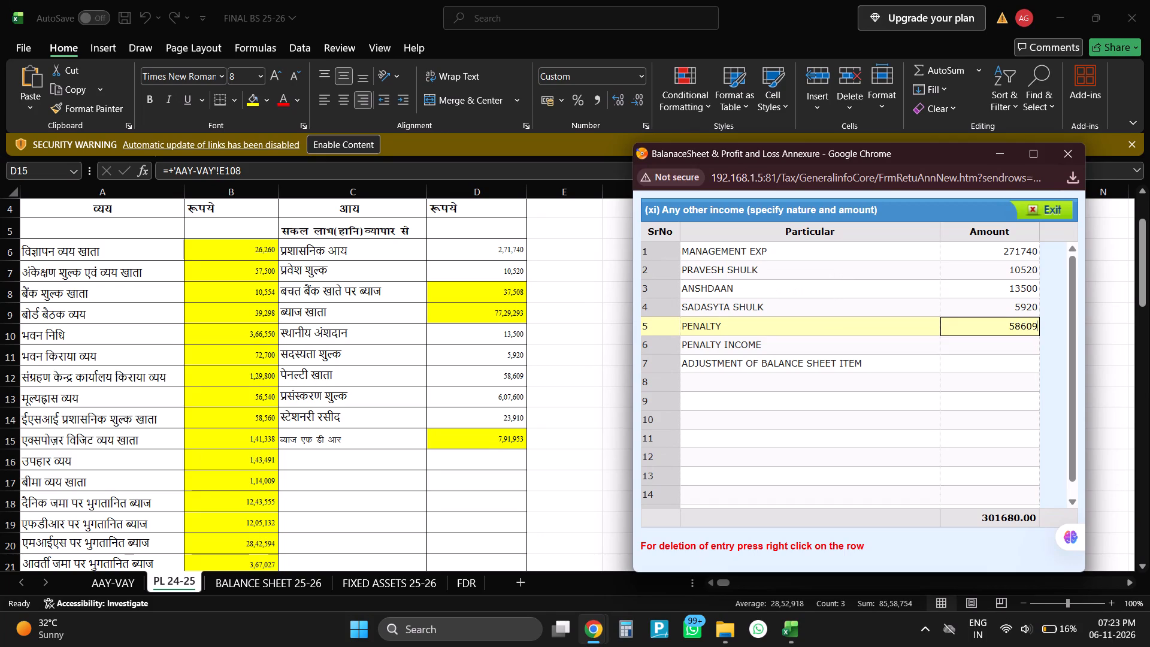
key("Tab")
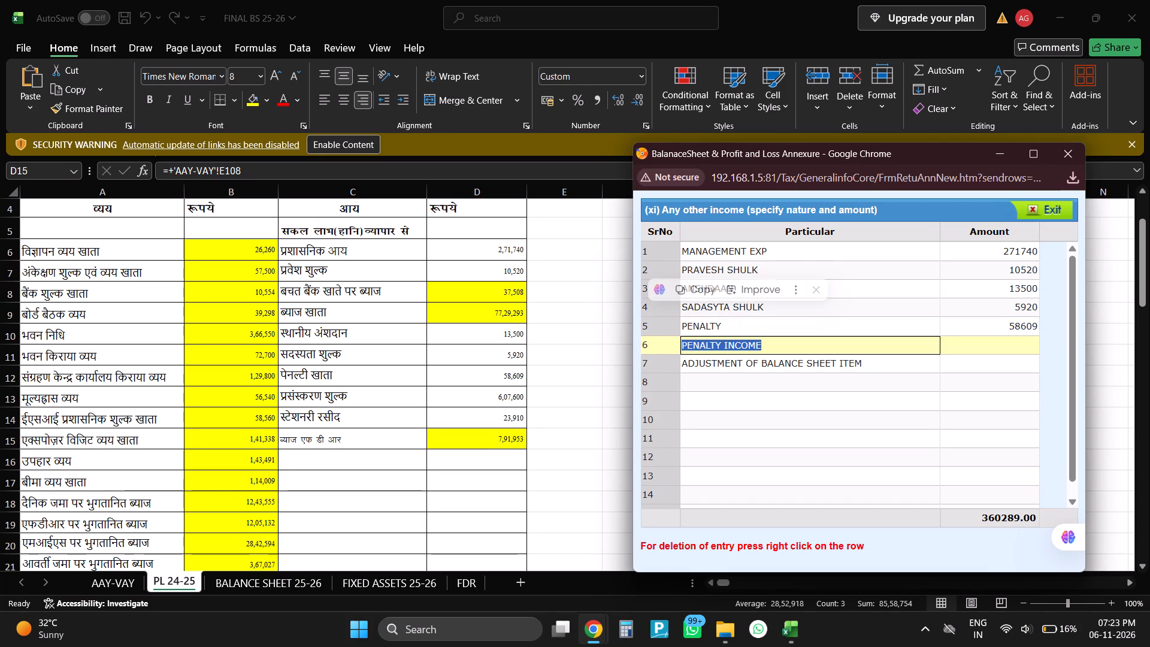
Replace annexure row 6 with PRASANSKARAN SHULK and enter its amount as 607600.
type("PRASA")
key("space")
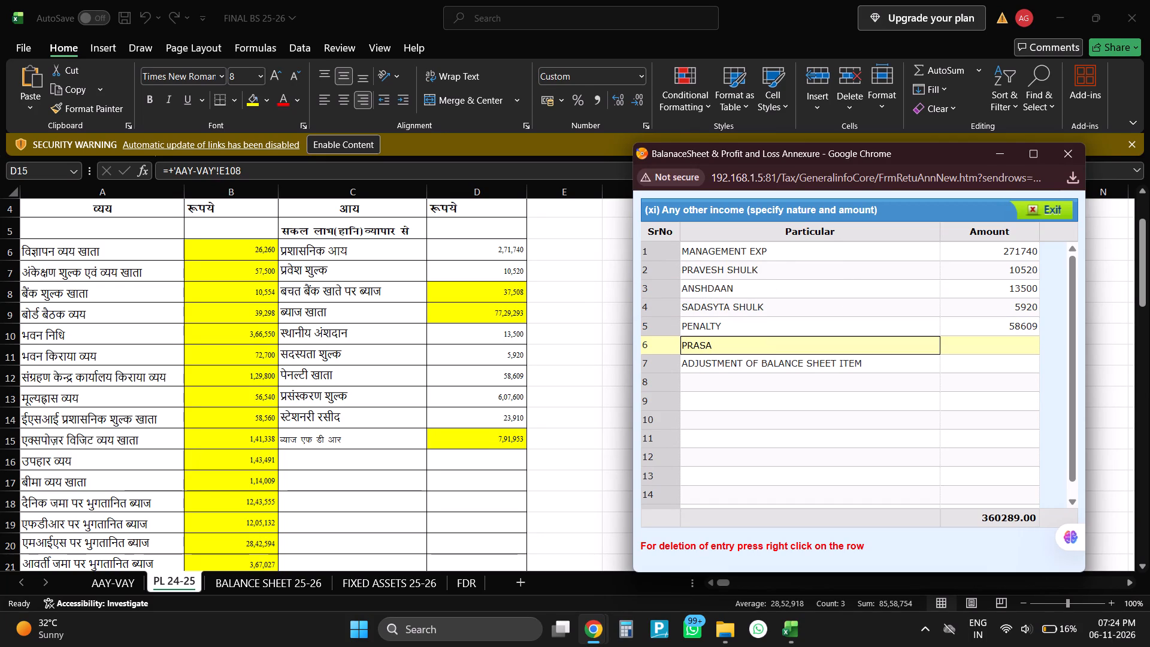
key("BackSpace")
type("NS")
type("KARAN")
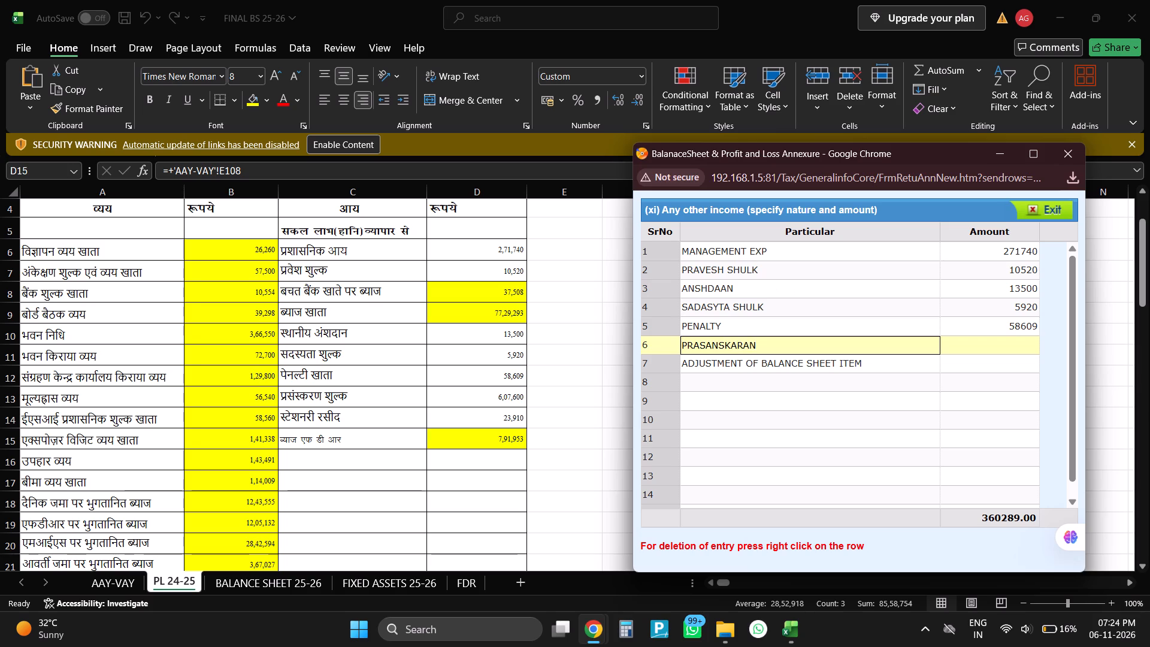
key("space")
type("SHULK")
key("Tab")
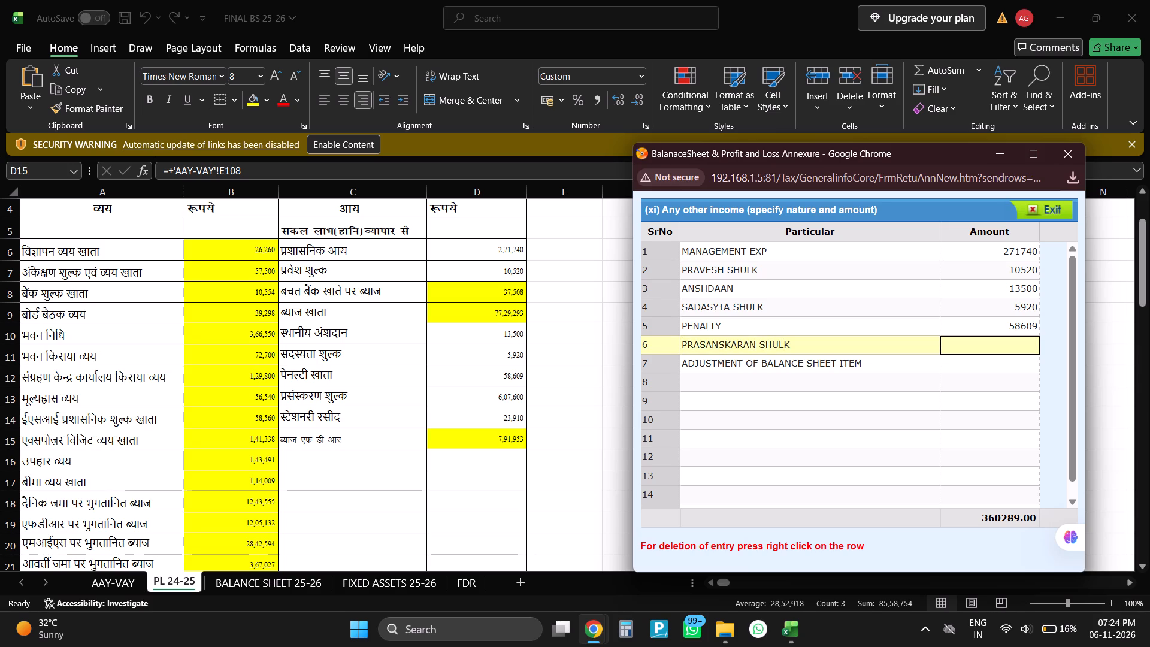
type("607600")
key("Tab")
Replace annexure row 7 with STATIONARY RECEIPT and enter its amount as 23910.
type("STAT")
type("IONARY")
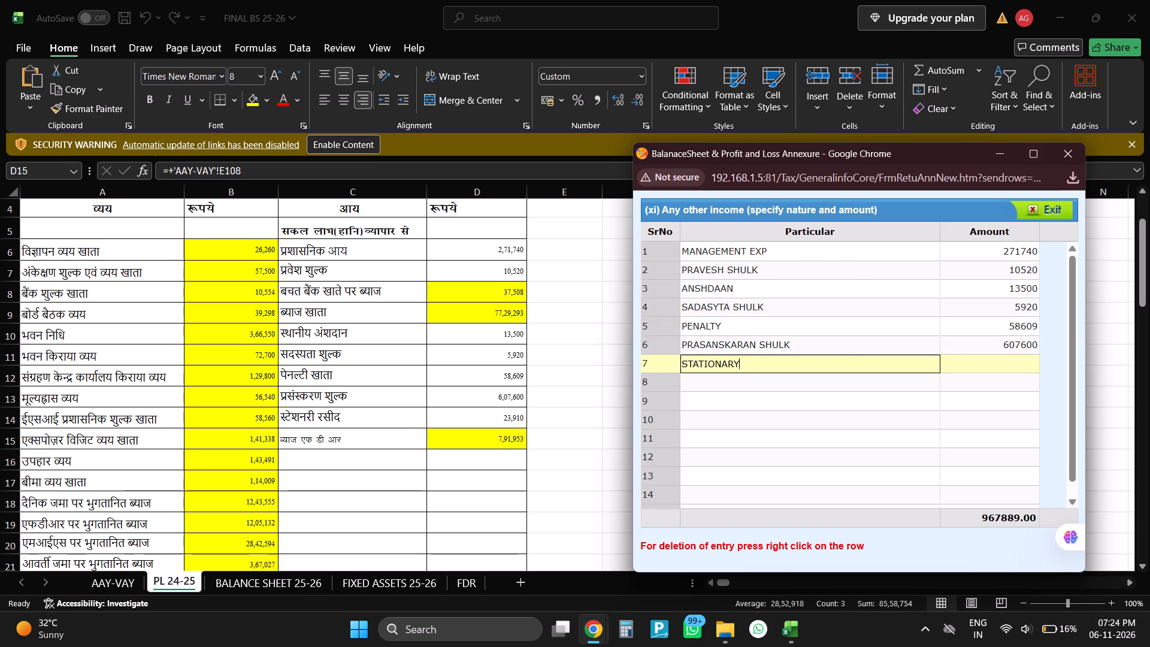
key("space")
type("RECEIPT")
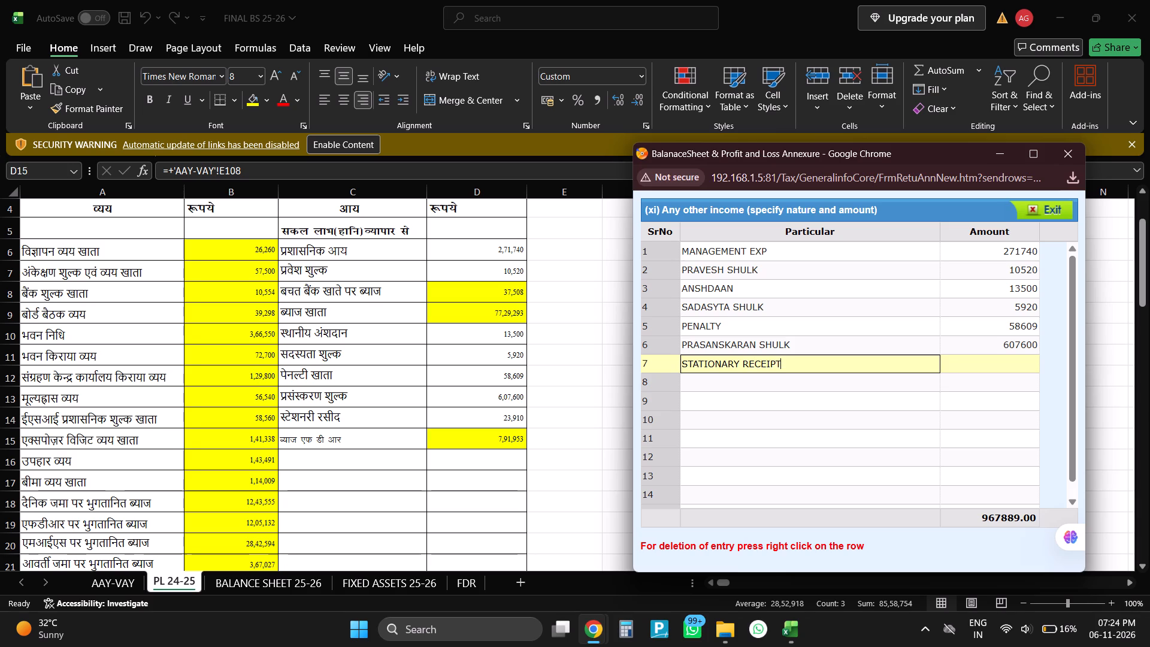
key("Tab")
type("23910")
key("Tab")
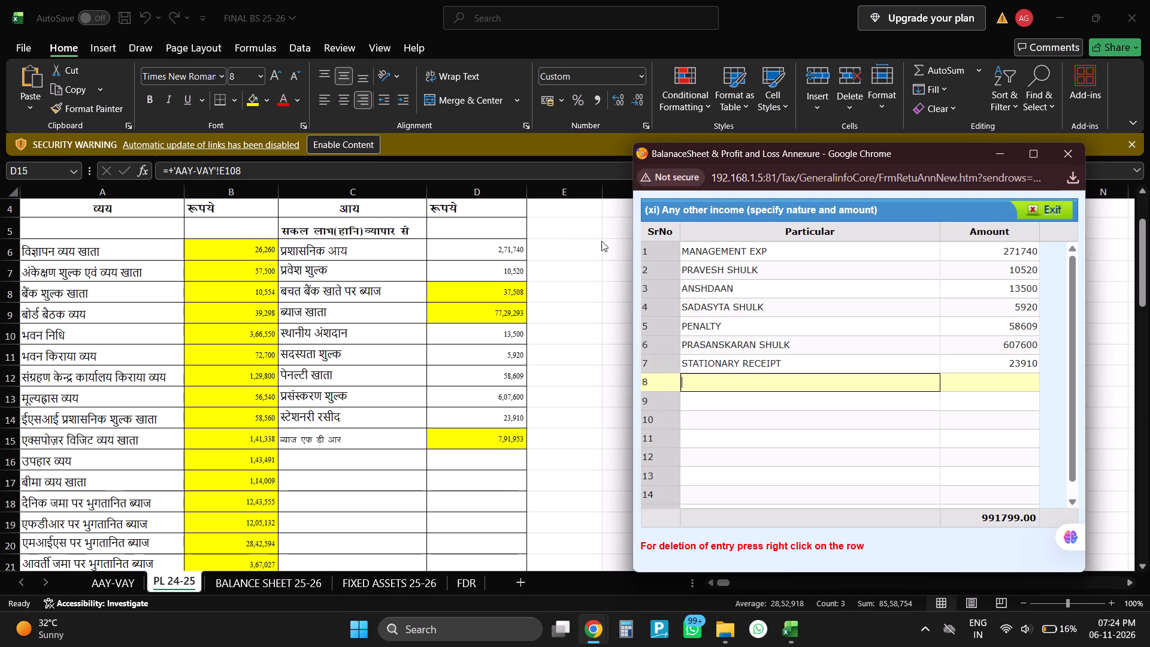
Highlight the seven other income source amounts, D6:D7 and D10:D14 of PL 24-25, in yellow after comparing their sum with the annexure total.
left_click_drag(497, 249, 495, 273)
left_click_drag(501, 241, 503, 264)
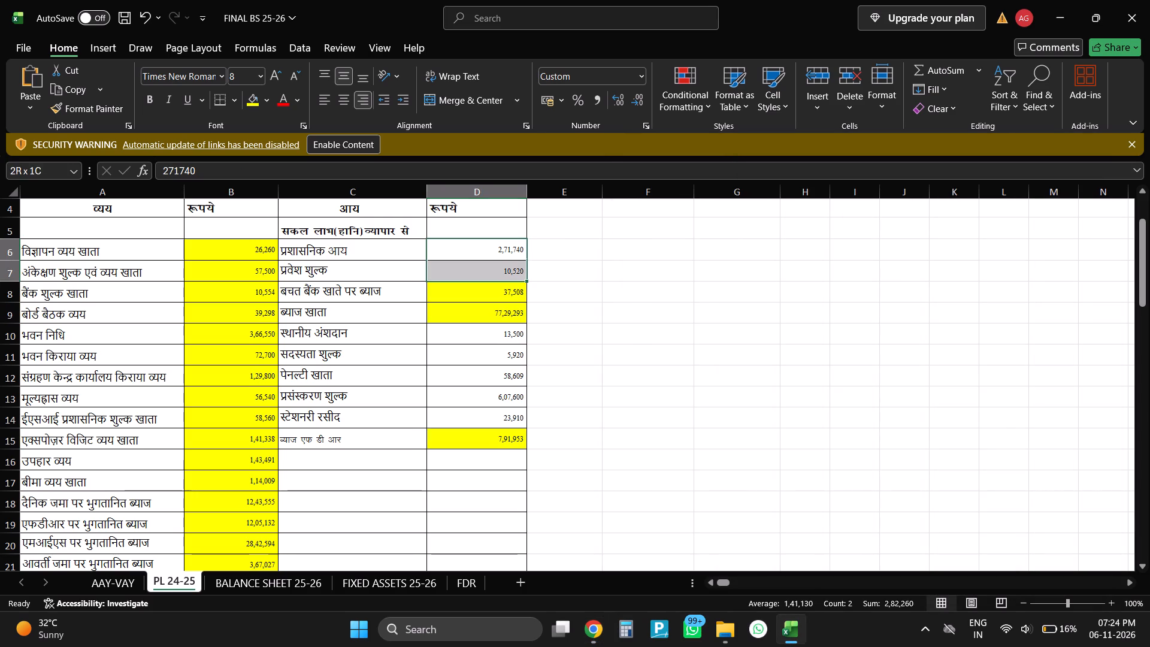
left_click_drag(503, 264, 505, 271)
left_click_drag(504, 332, 506, 418, "ctrl")
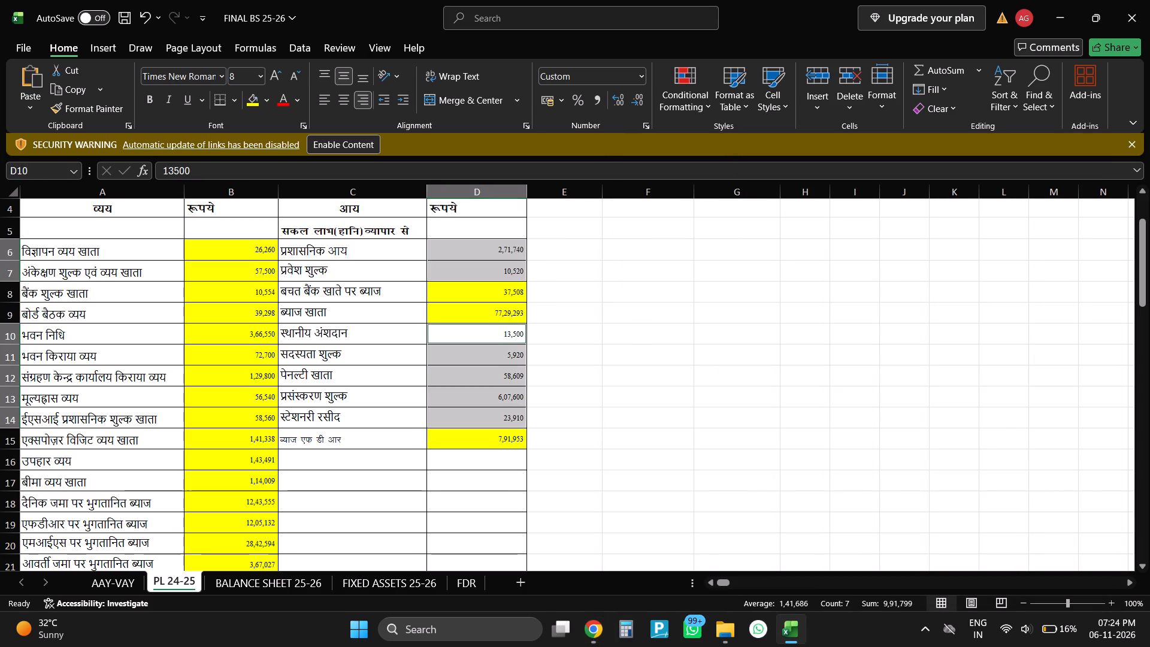
key("alt+Tab")
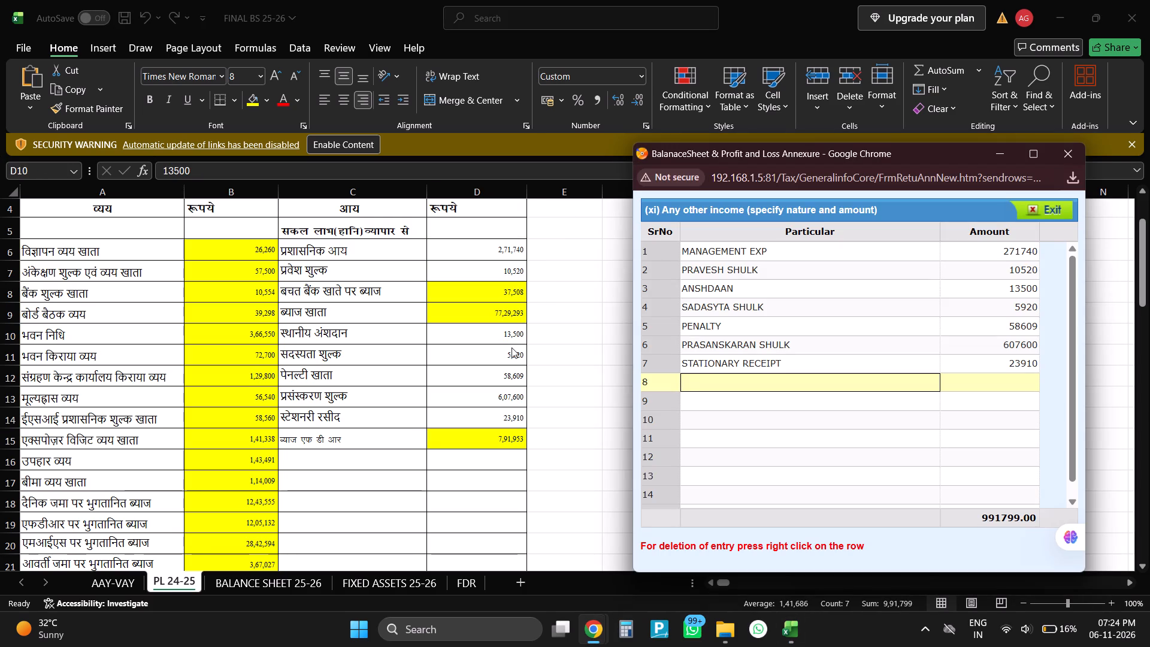
key("alt+Tab")
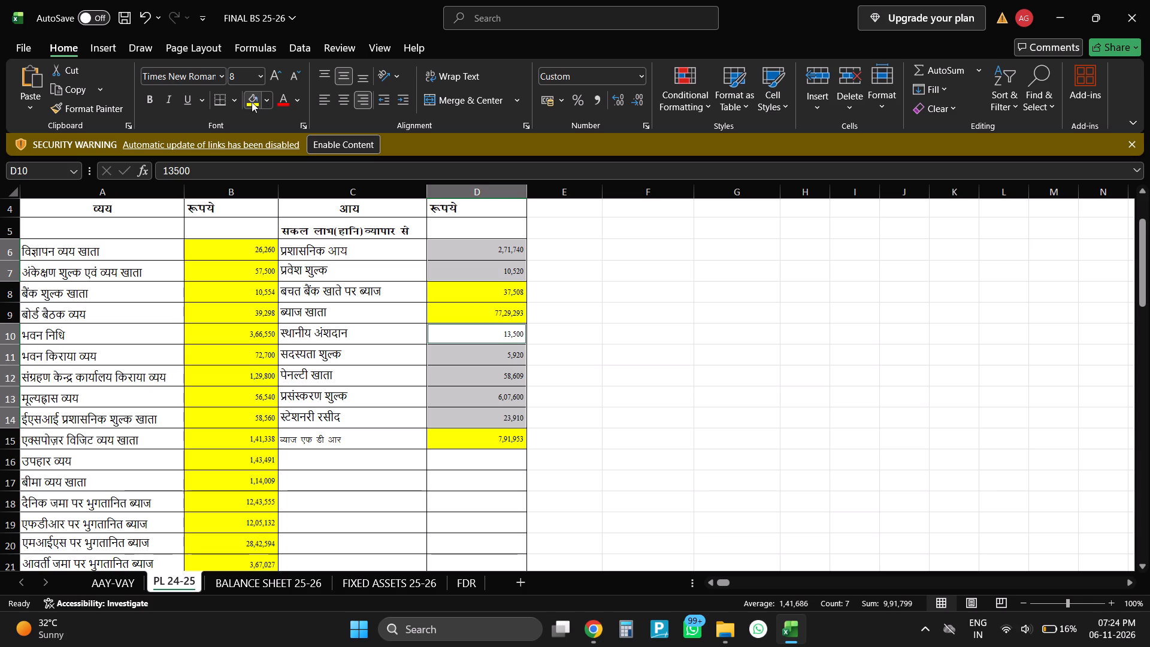
left_click(252, 102)
Exit the other income annexure to carry its total into item 14(xi) Any other income.
key("alt+Tab")
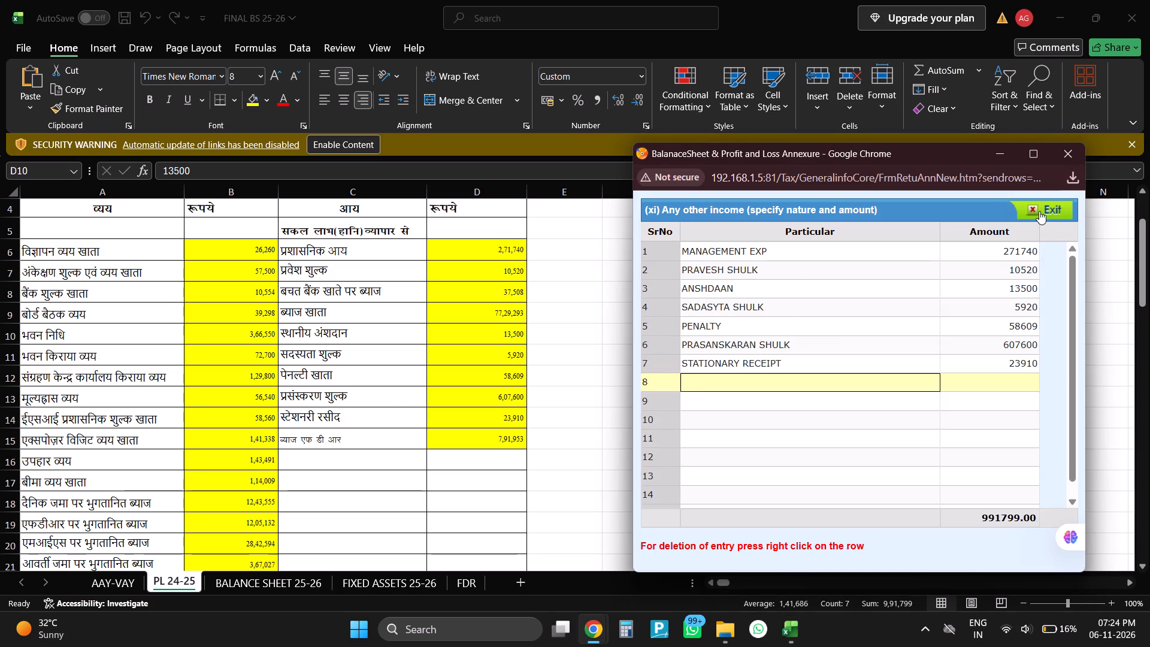
left_click(1039, 211)
Compare the loss from business in row 33 of PL 24-25 with item 54 Net profit before taxes in the return.
scroll(229, 373, "down", 6)
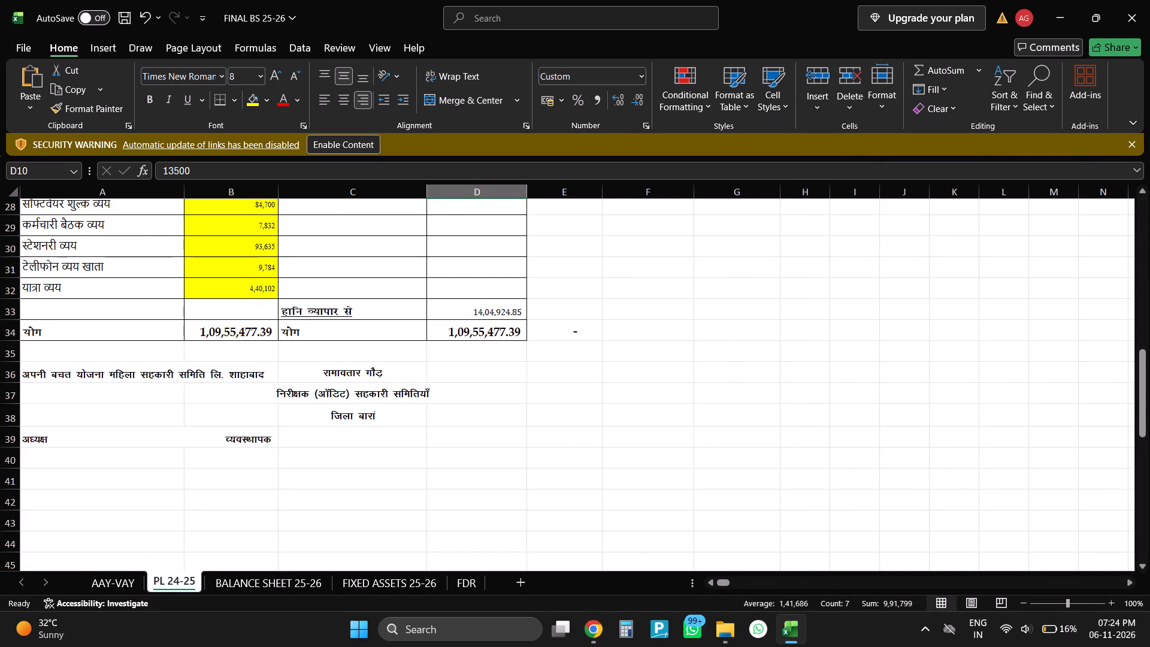
left_click(326, 309)
key("alt+Tab")
left_click(555, 166)
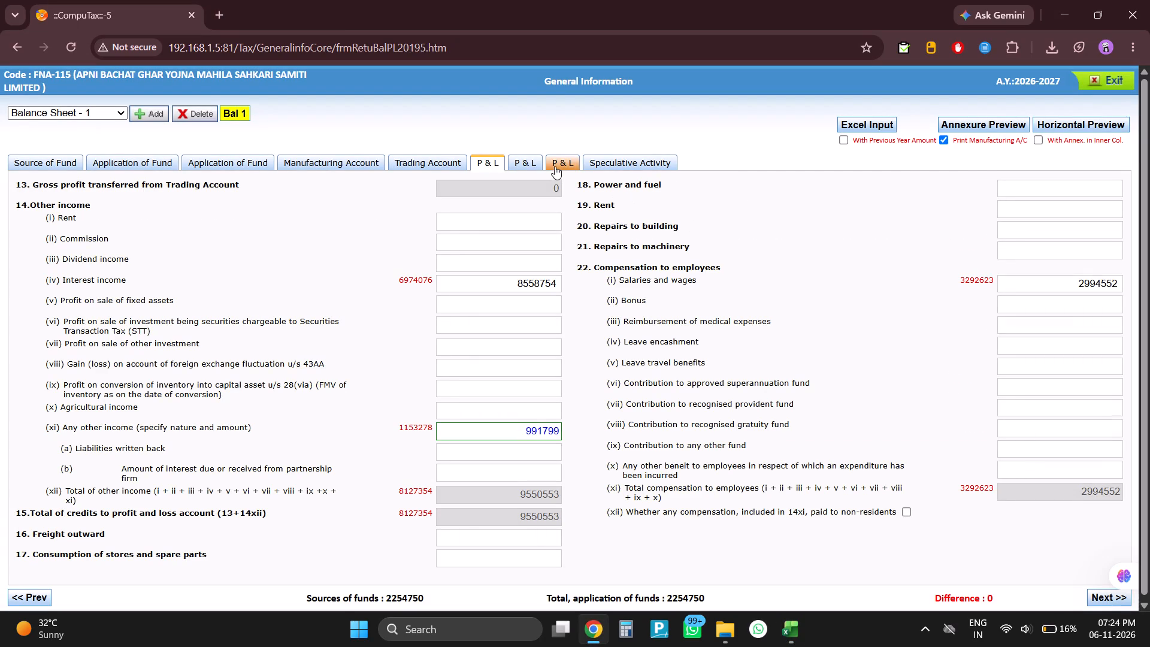
key("alt+Tab")
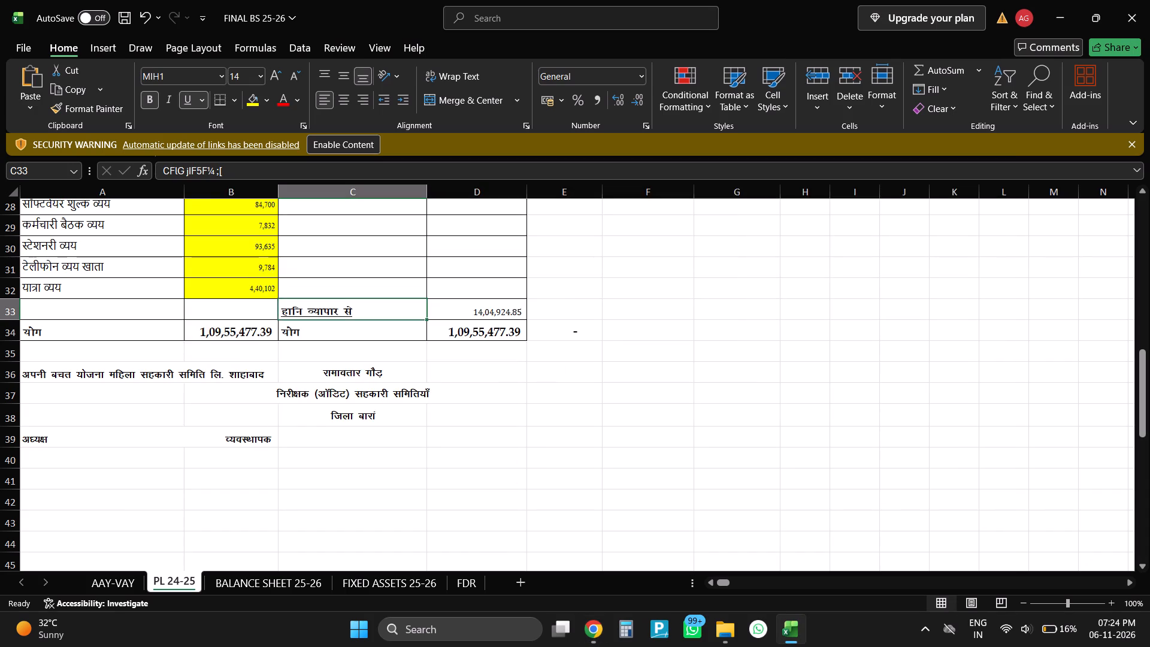
key("alt+Tab")
key("alt+Tab")
key("alt+Tab")
key("alt+Tab")
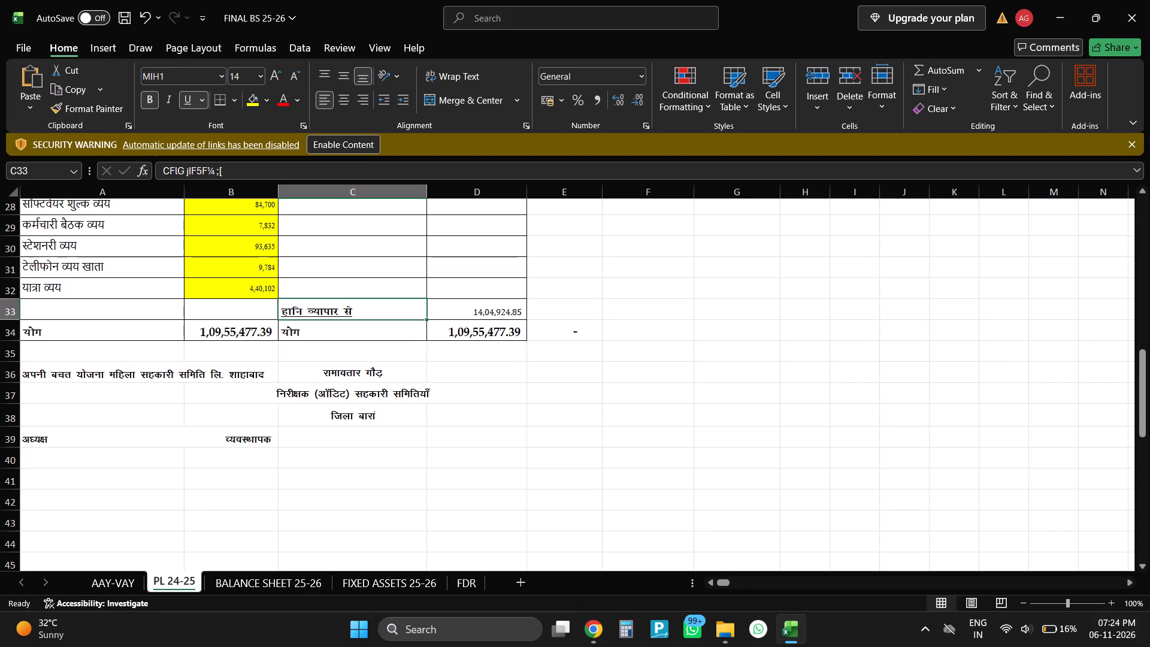
key("alt+Tab")
key("alt+Tab")
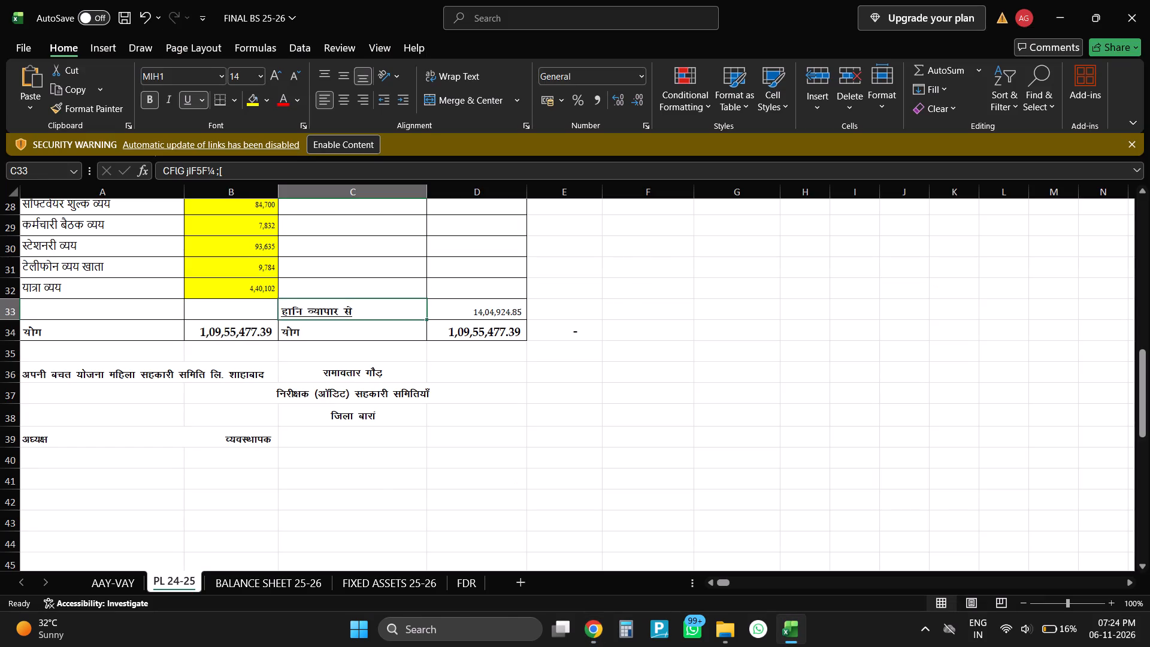
key("alt+Tab")
key("alt+Tab")
key("alt+Tab")
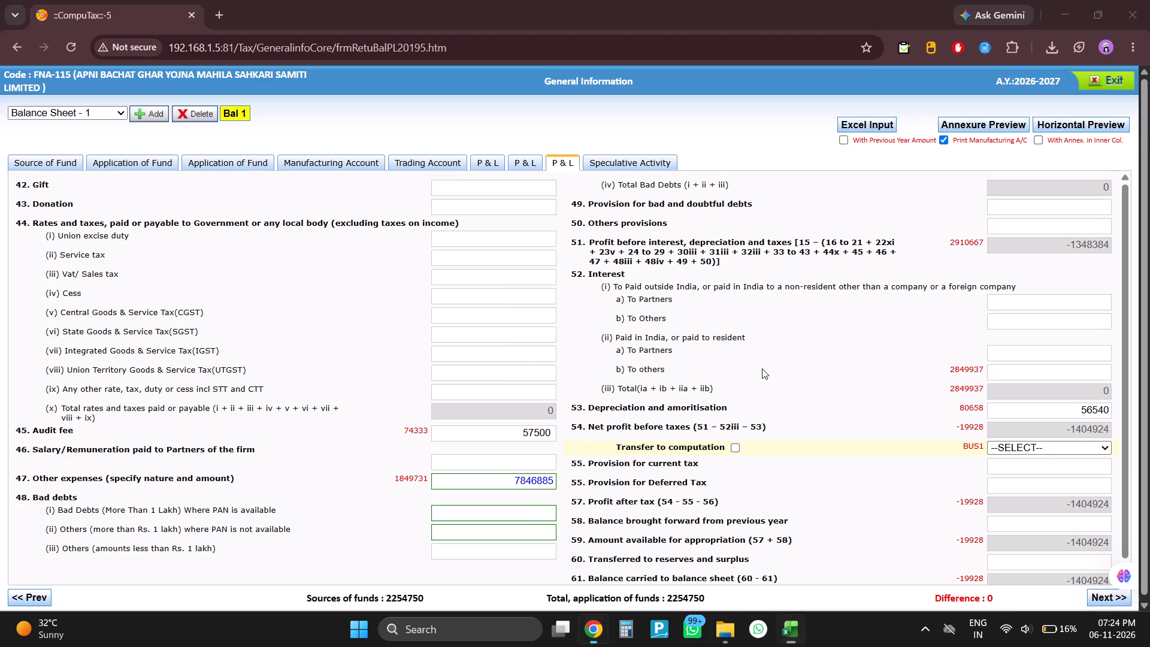
key("alt+Tab")
Look over the top of PL 24-25 and examine the assets and liabilities on the BALANCE SHEET 25-26 sheet.
scroll(405, 397, "up", 13)
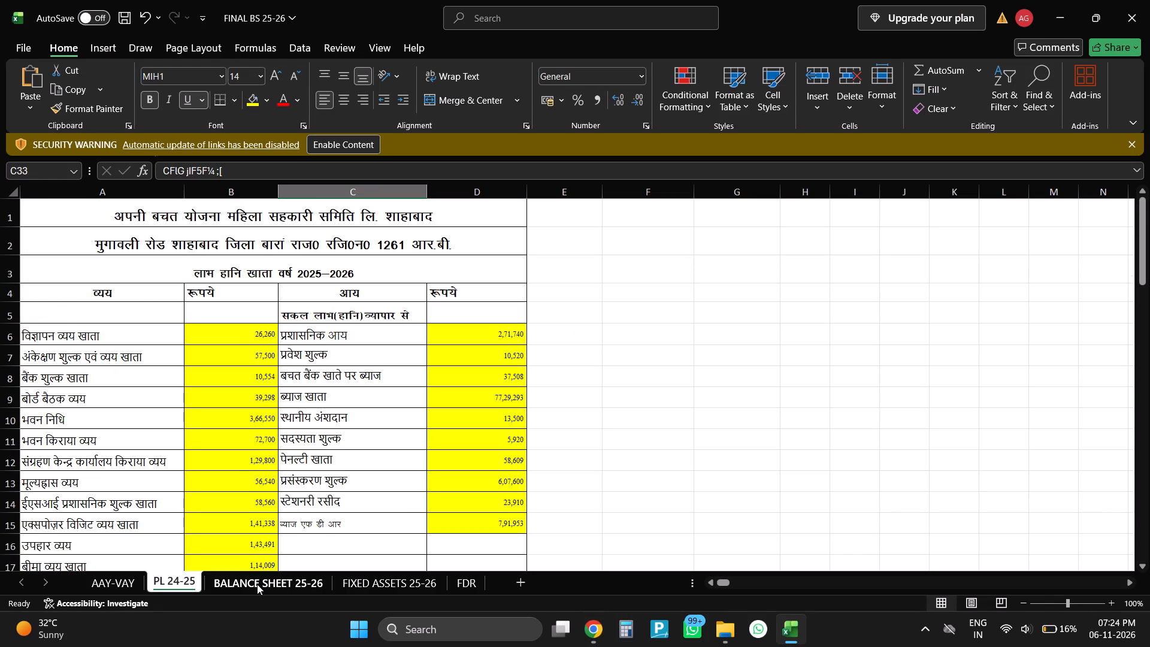
left_click(257, 584)
scroll(416, 526, "up", 7)
scroll(416, 526, "down", 8)
scroll(416, 526, "up", 1)
scroll(416, 526, "down", 2)
scroll(416, 526, "up", 10)
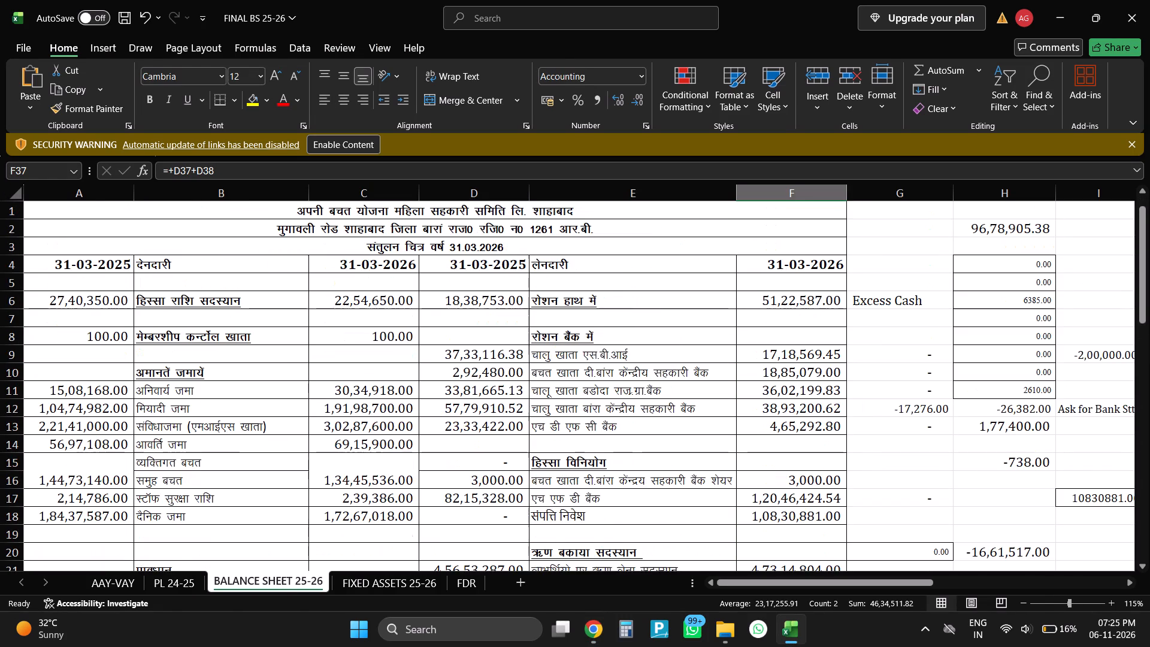
scroll(416, 526, "up", 11)
Return to the PL 24-25 sheet, save the FINAL BS 25-26 workbook and close it.
left_click(187, 582)
key("ctrl+s")
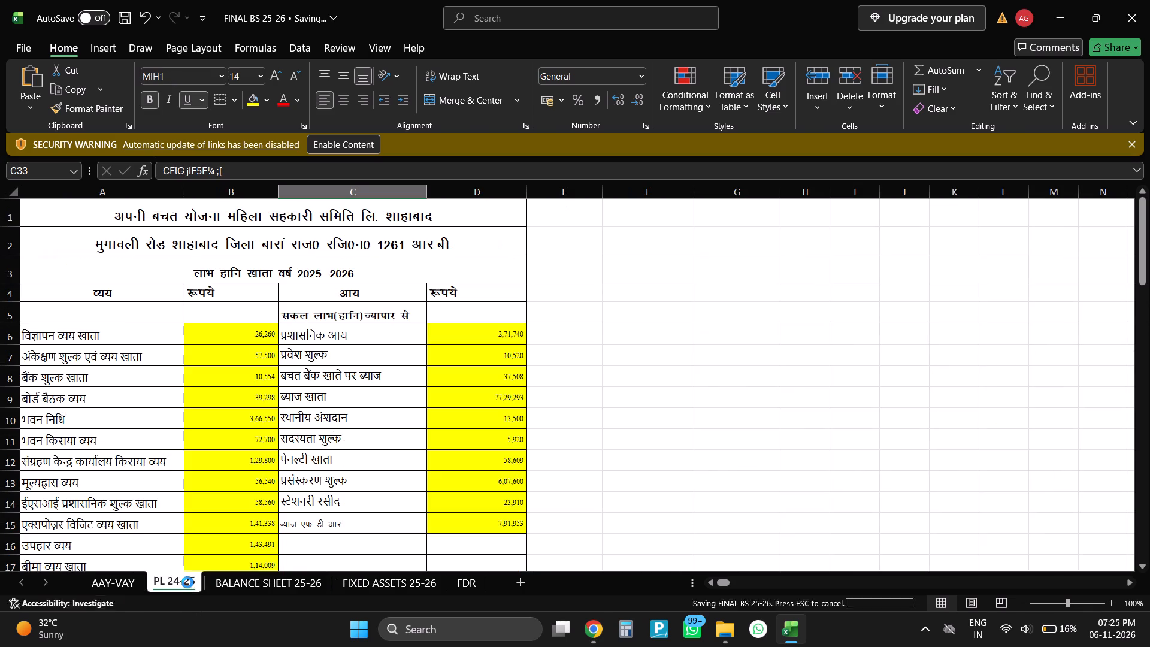
left_click(1149, 0)
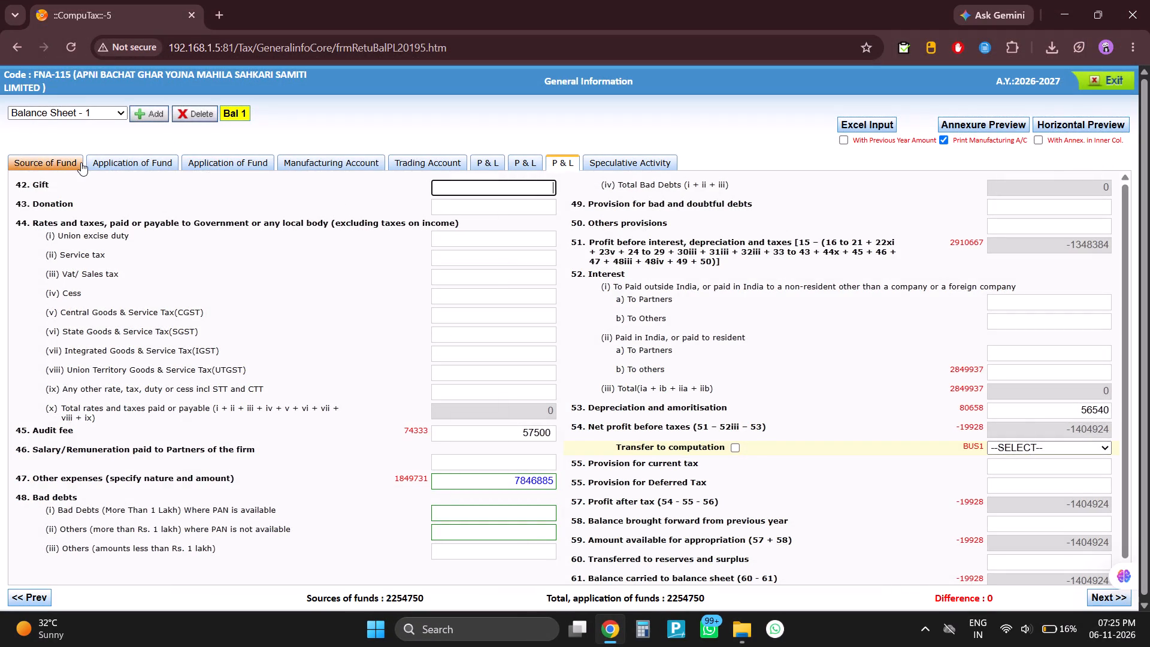
Review the return's source of fund, application of fund, manufacturing account and profit and loss entries.
left_click(81, 162)
scroll(298, 356, "down", 6)
scroll(298, 356, "up", 4)
left_click(134, 163)
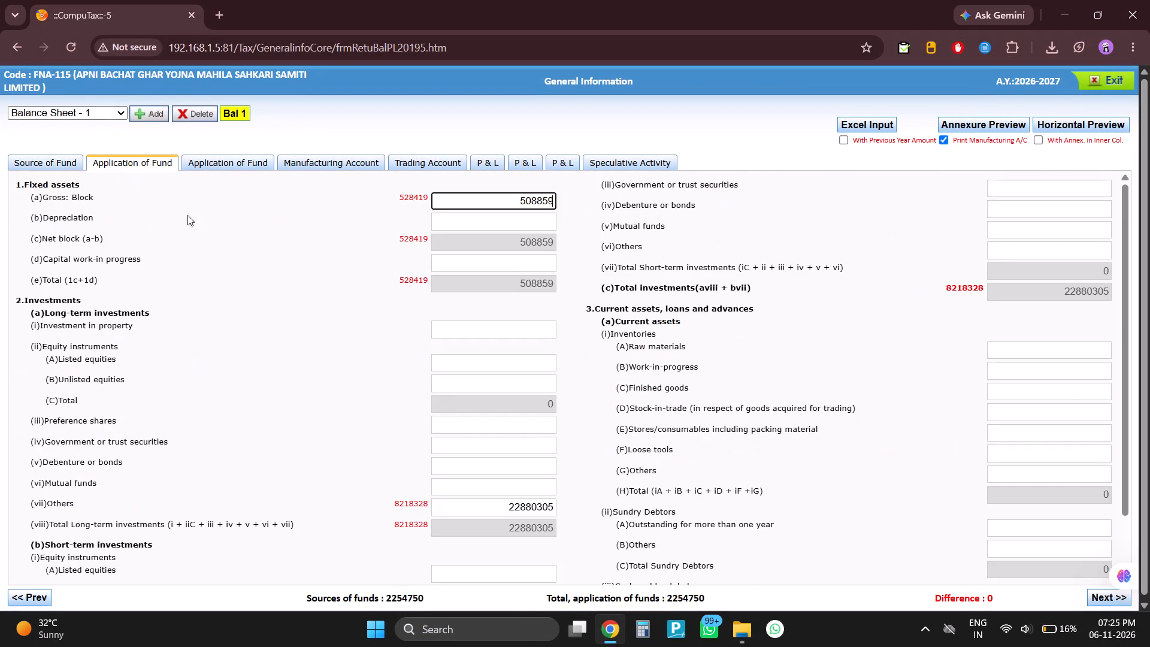
scroll(290, 409, "down", 6)
scroll(290, 409, "up", 5)
left_click(239, 168)
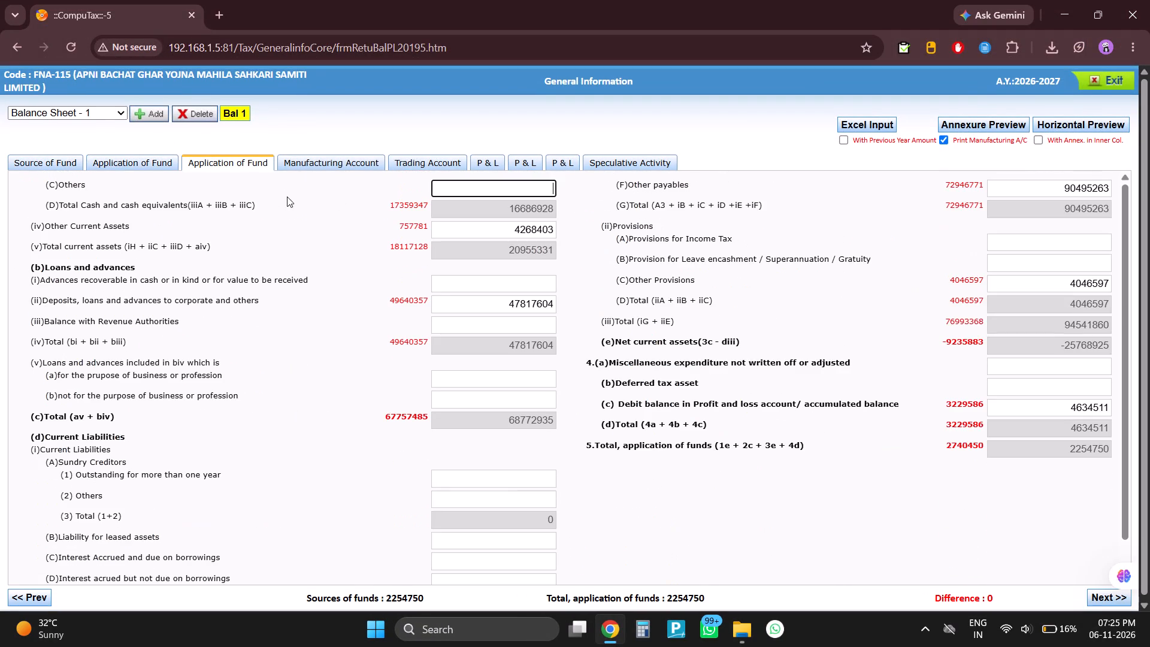
scroll(566, 407, "down", 4)
scroll(566, 407, "up", 3)
left_click(344, 155)
left_click(407, 159)
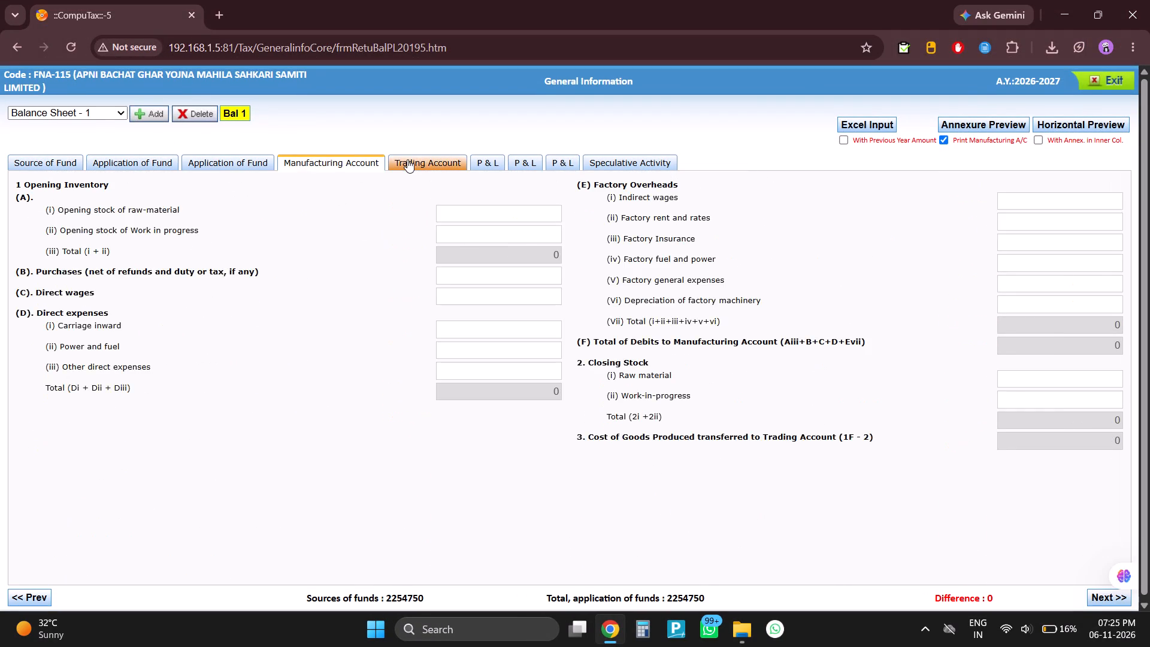
left_click(492, 159)
scroll(635, 420, "down", 5)
scroll(635, 420, "up", 3)
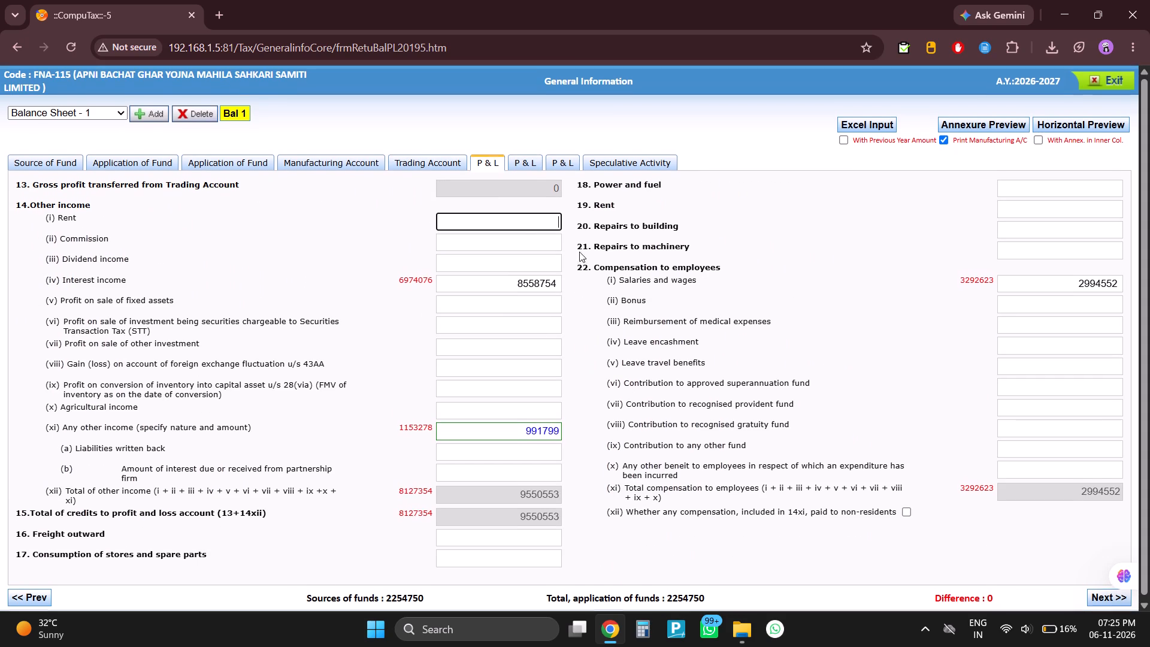
left_click(525, 163)
Enable Transfer to computation for item 54 Net profit before taxes and choose BUS1 as its business.
left_click(568, 161)
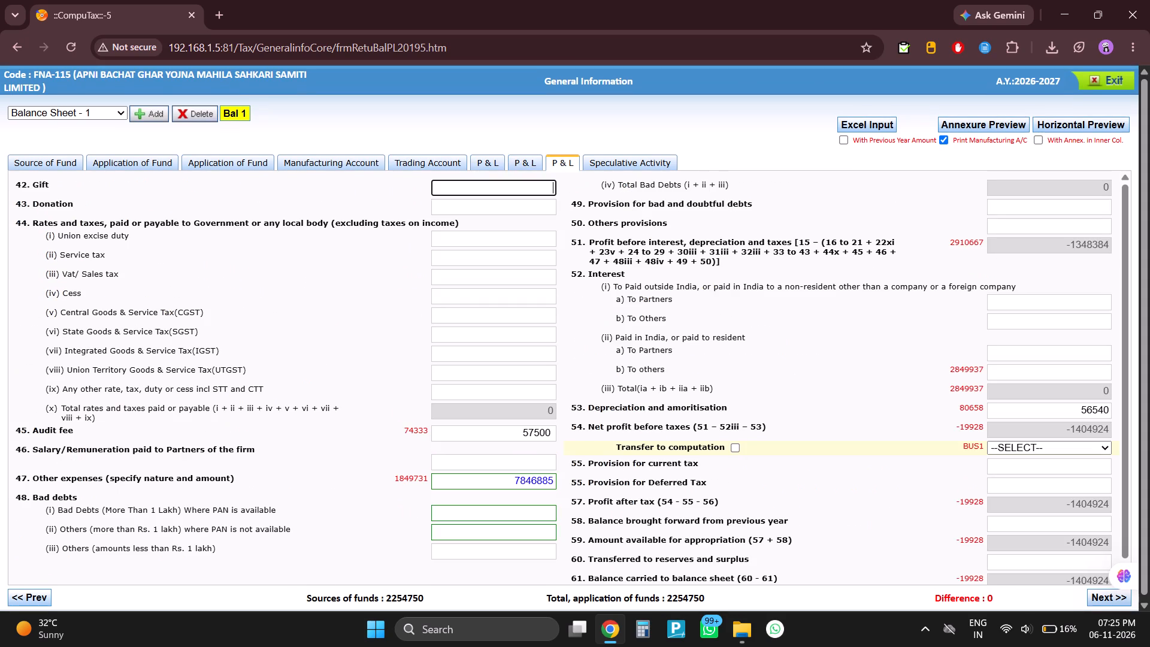
left_click(733, 454)
left_click(741, 447)
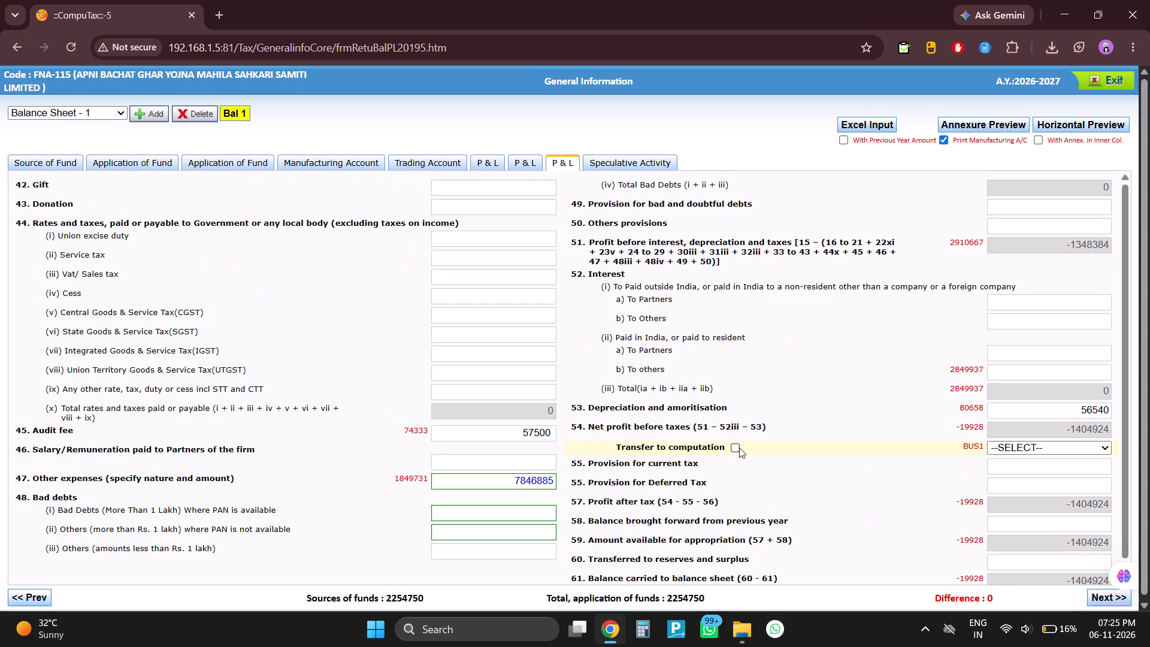
left_click(733, 445)
left_click(998, 451)
left_click(995, 480)
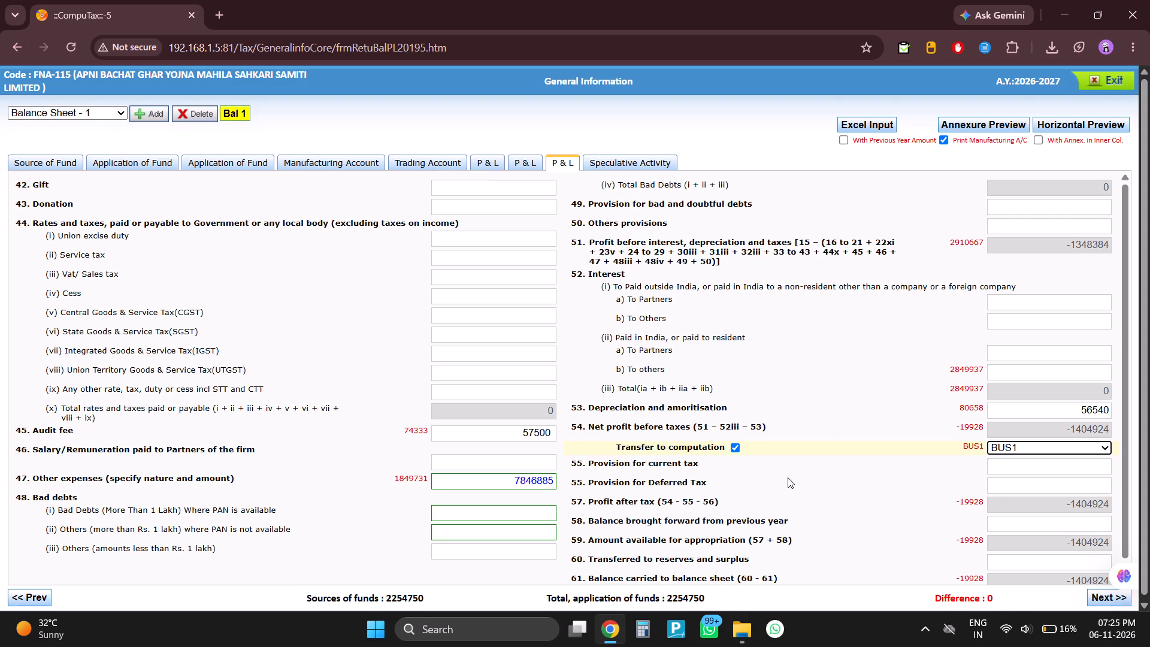
scroll(868, 473, "down", 5)
scroll(868, 473, "up", 2)
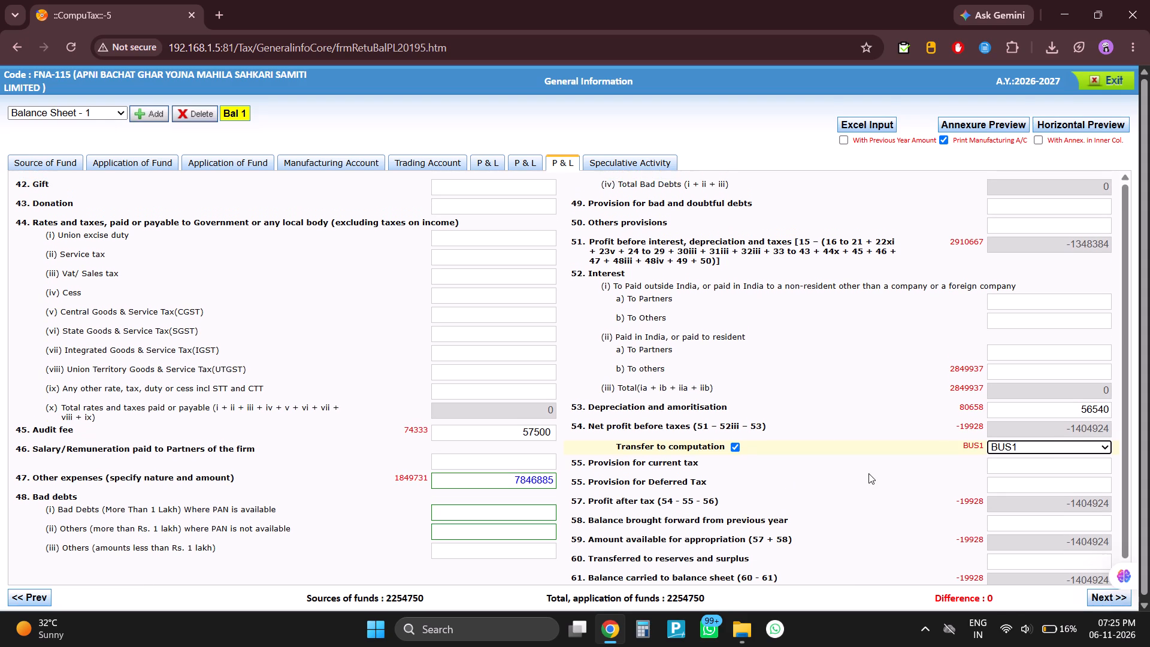
scroll(868, 473, "up", 7)
scroll(897, 321, "up", 3)
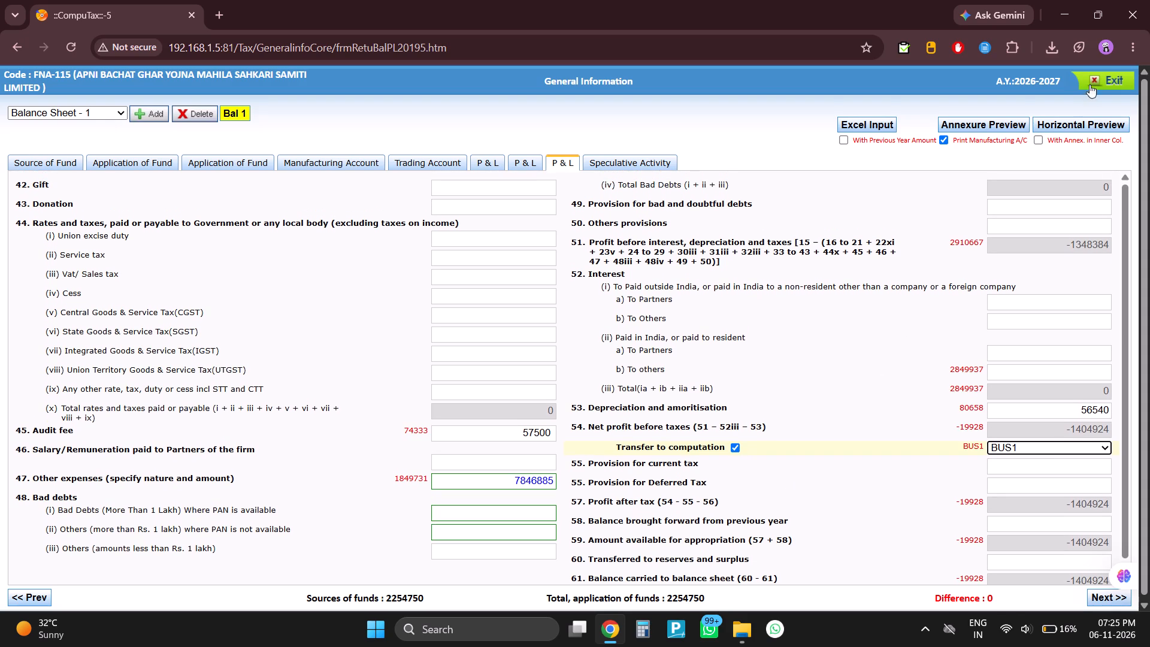
Exit the Balance Sheet & Profit and Loss A/C form and reopen it to check the transfer selection.
left_click(1091, 78)
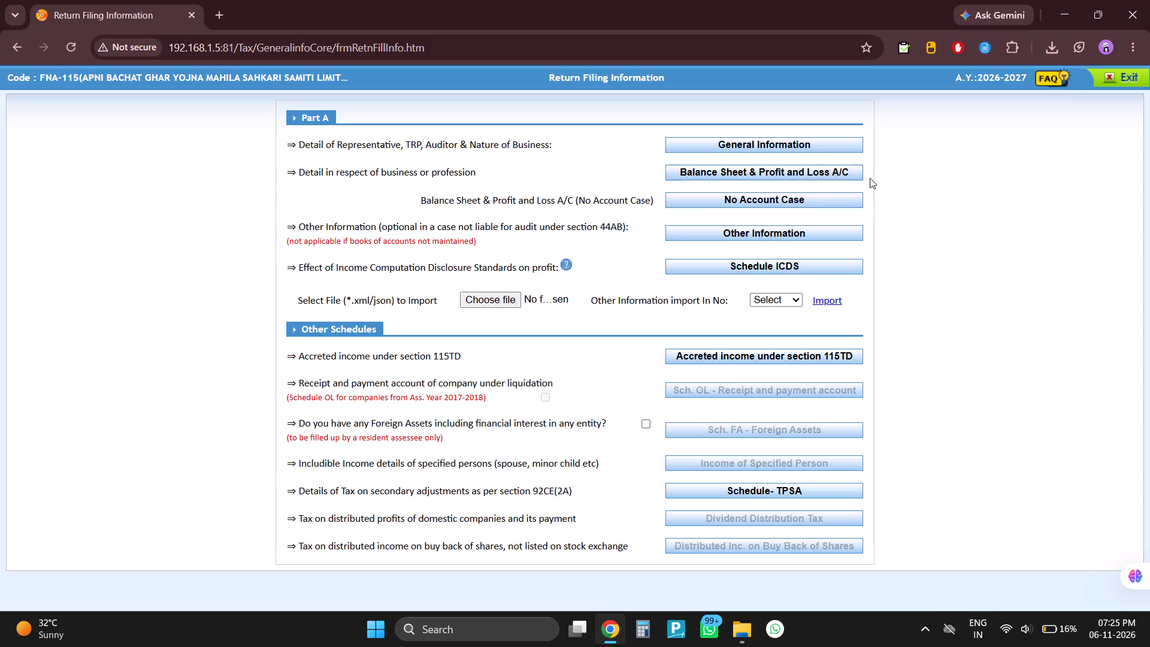
left_click(849, 169)
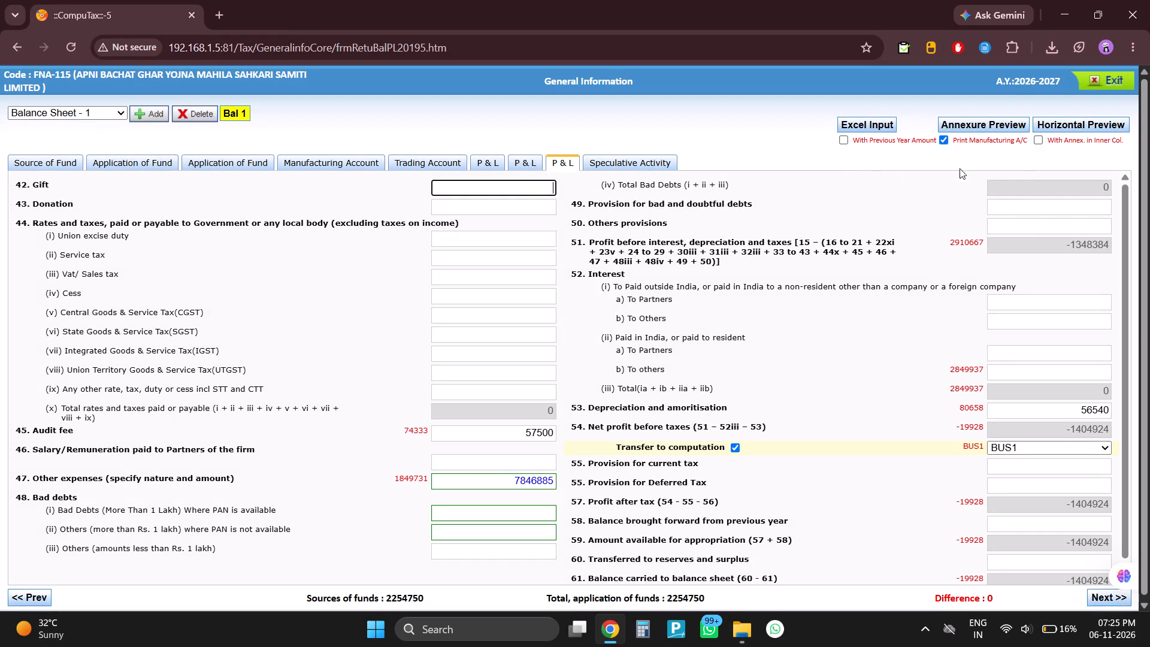
Exit the balance sheet form, Return Filing Information and the computation to the party list, and close the browser.
left_click(1107, 74)
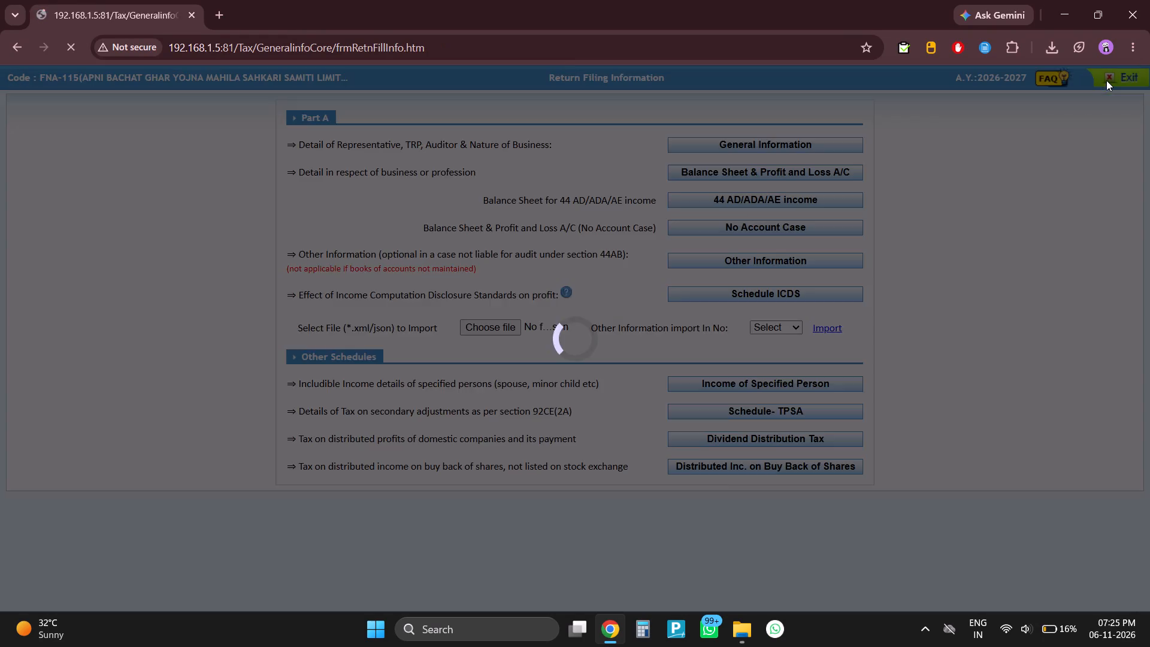
left_click(1106, 80)
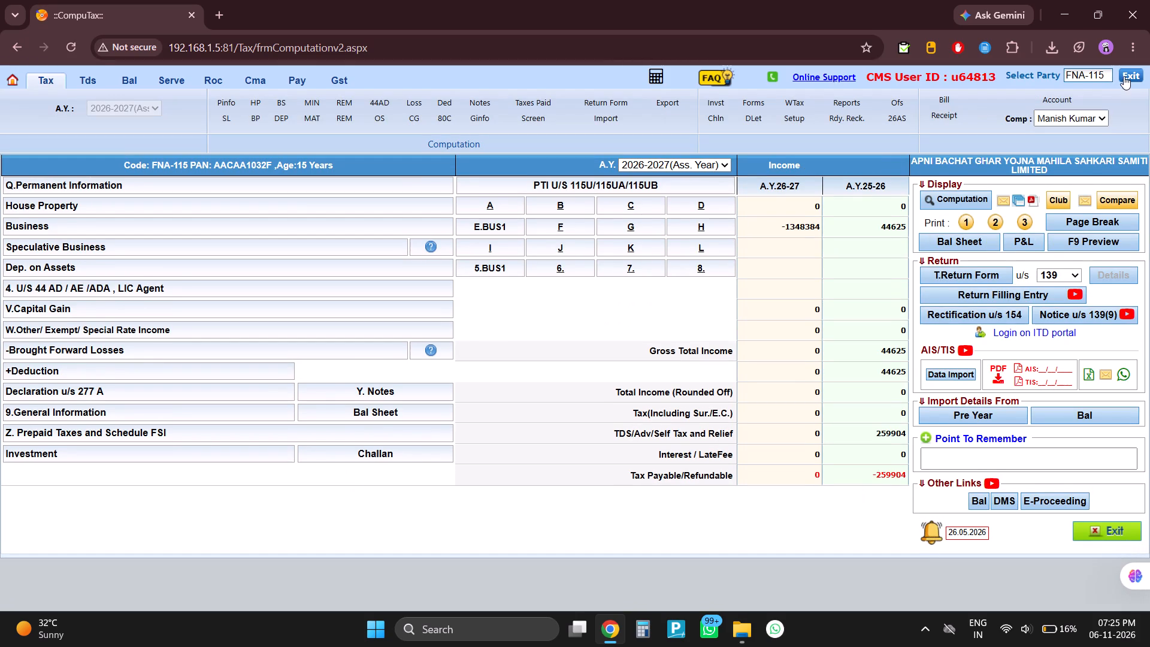
left_click(1124, 76)
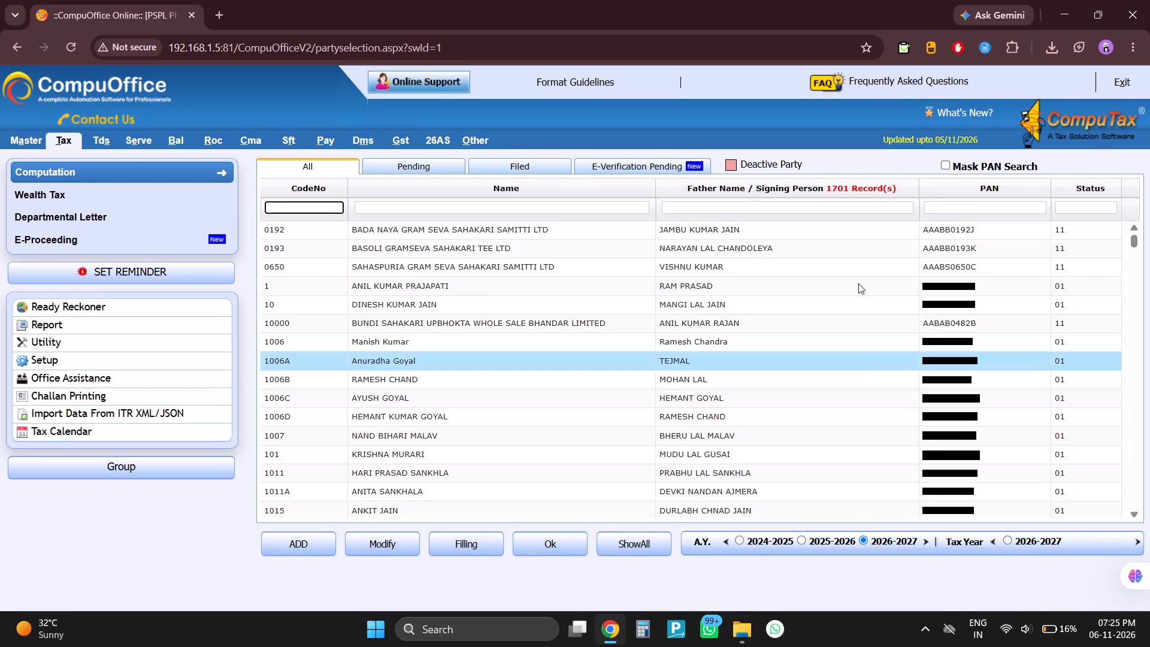
left_click(1149, 0)
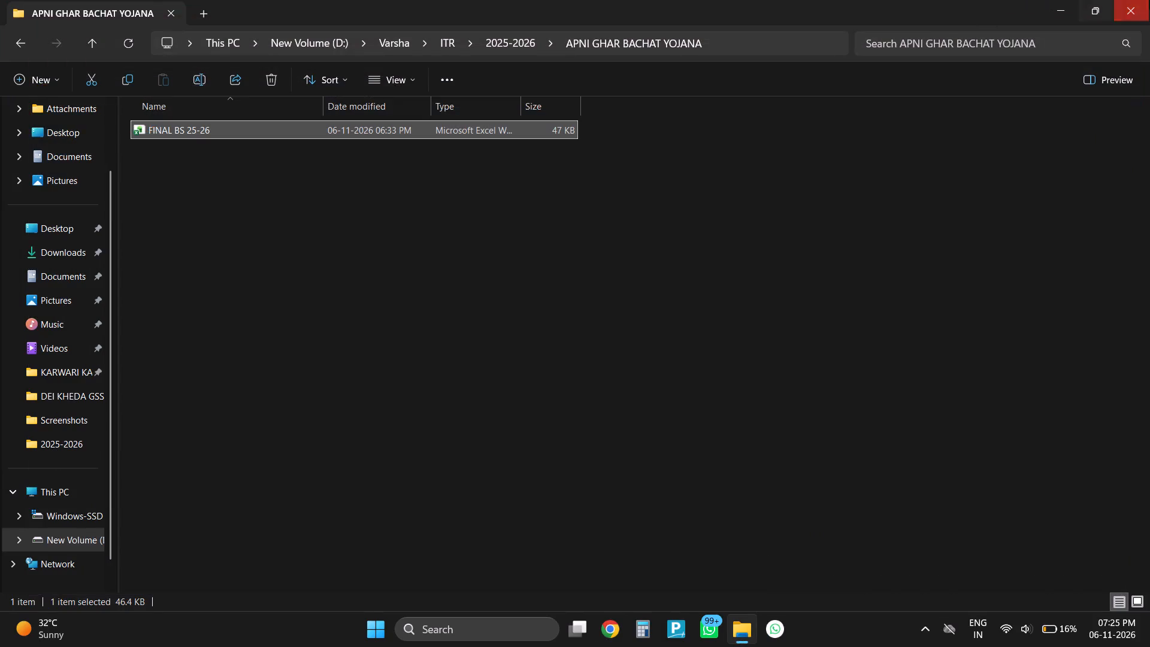
Close the APNI GHAR BACHAT YOJANA folder window and refresh the desktop.
left_click(1149, 0)
right_click(507, 201)
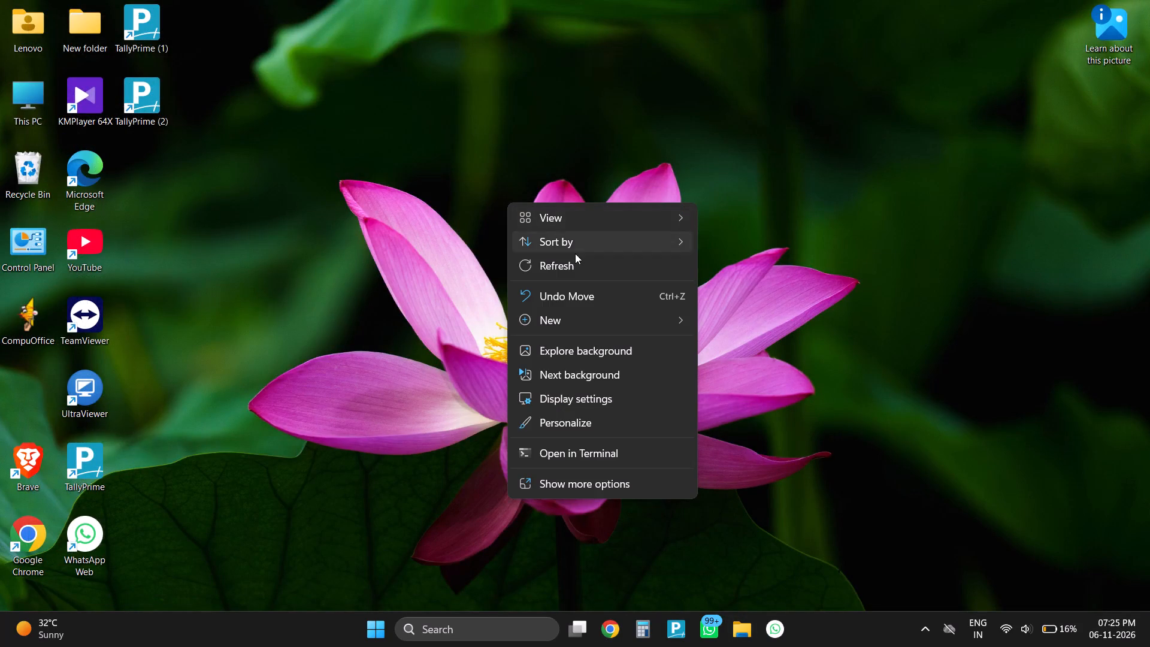
left_click(567, 263)
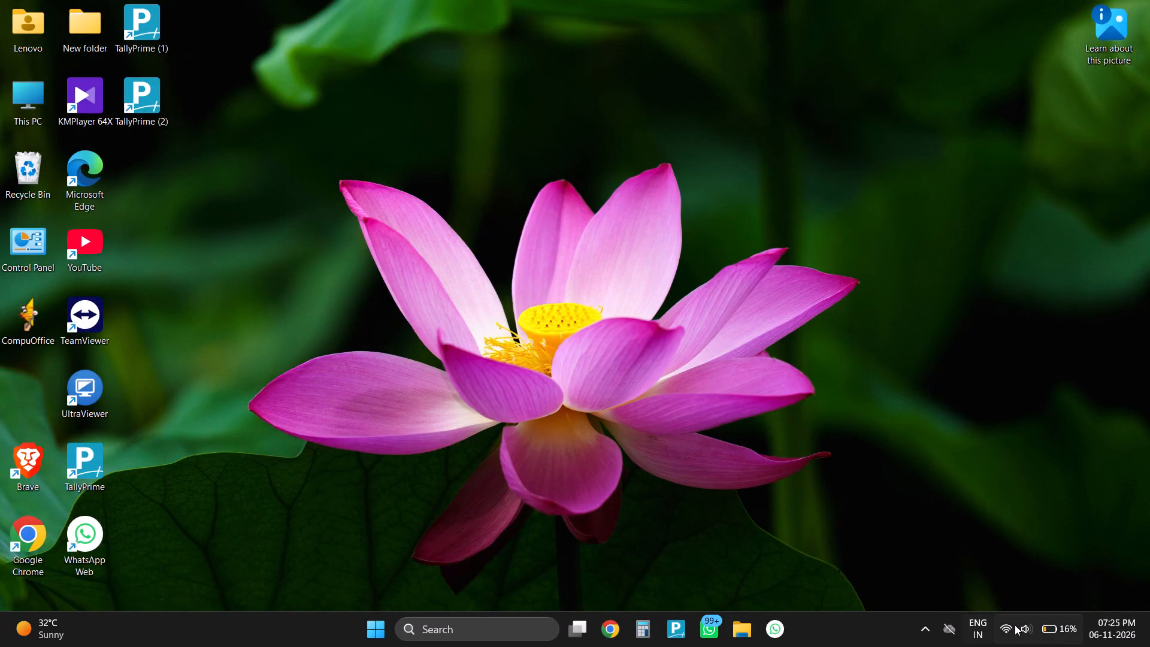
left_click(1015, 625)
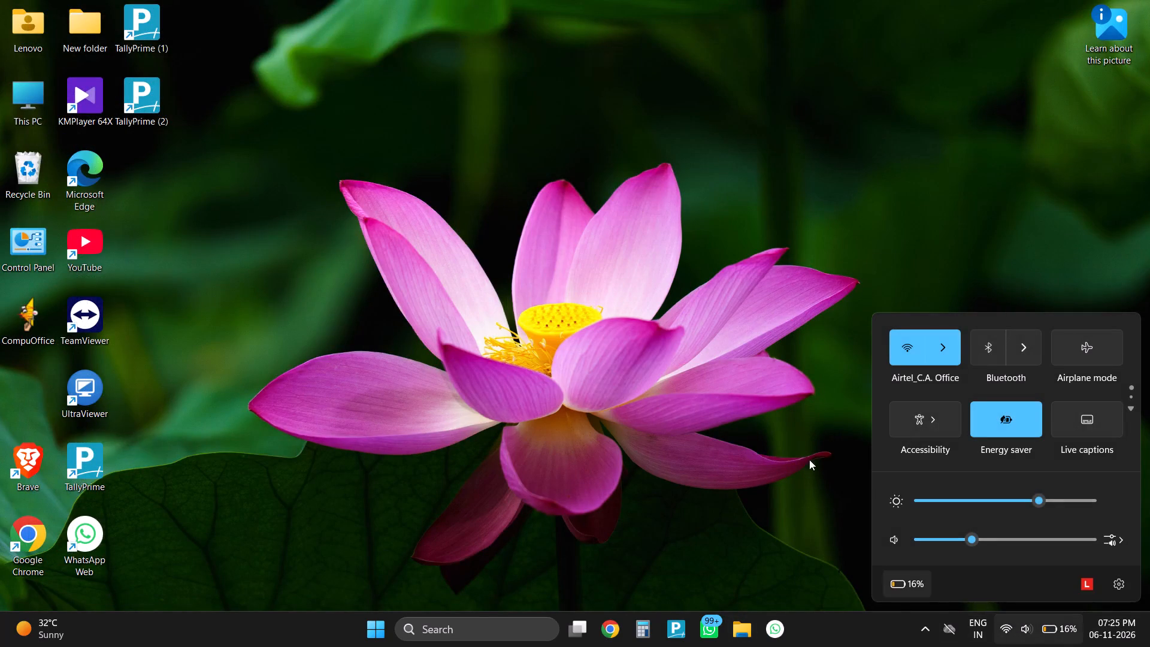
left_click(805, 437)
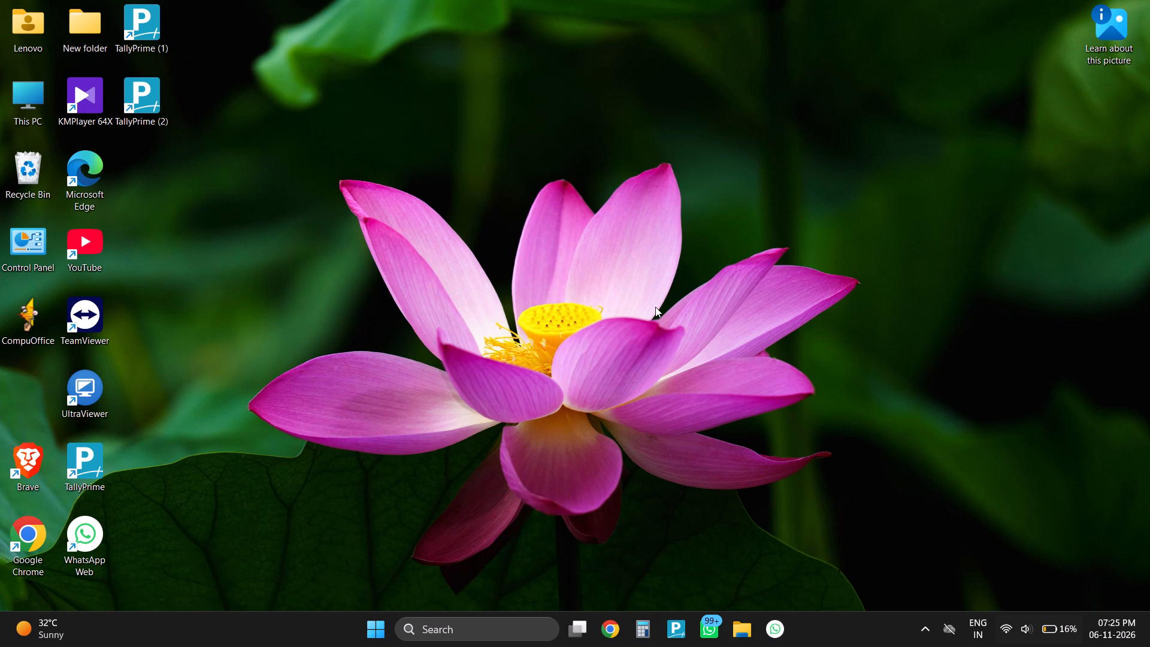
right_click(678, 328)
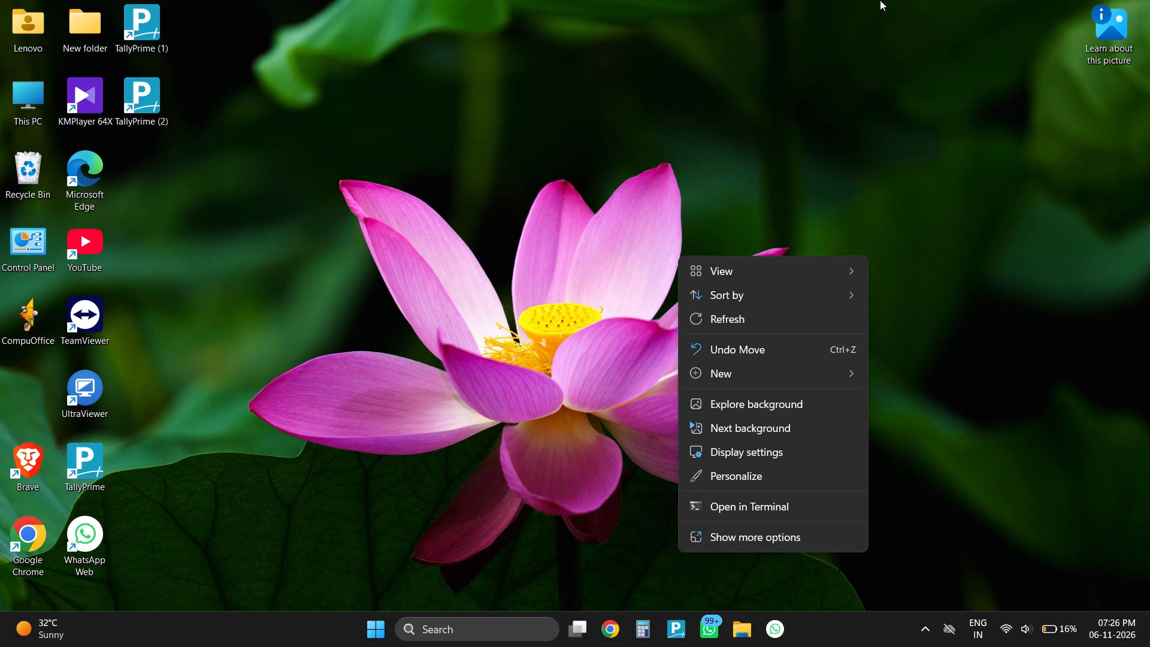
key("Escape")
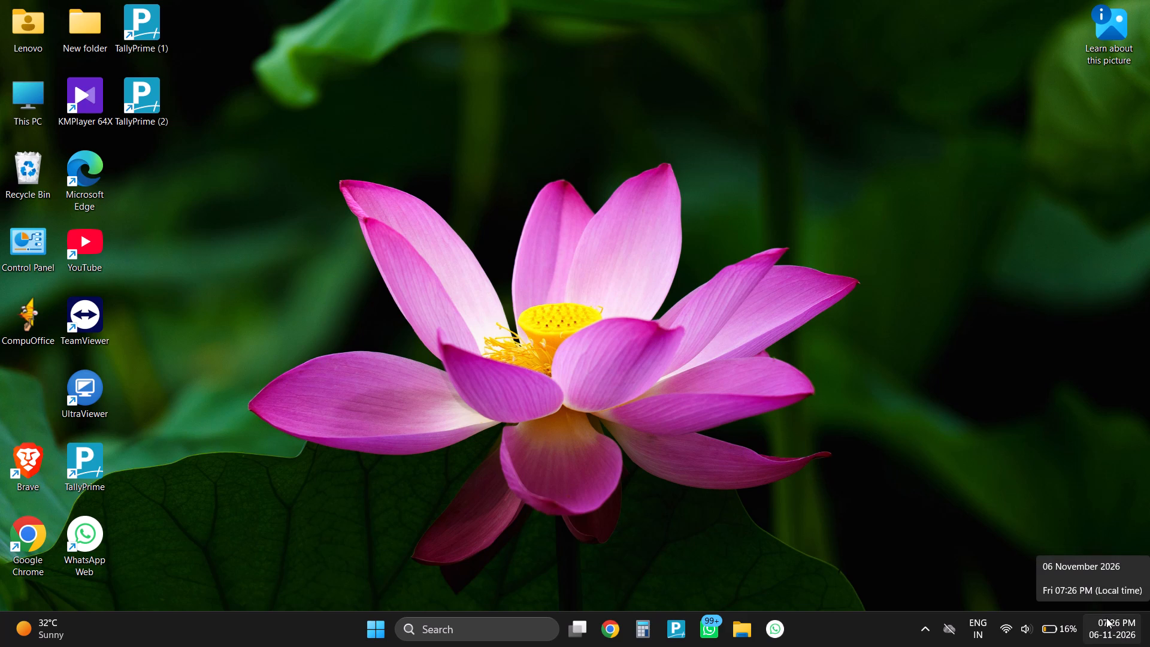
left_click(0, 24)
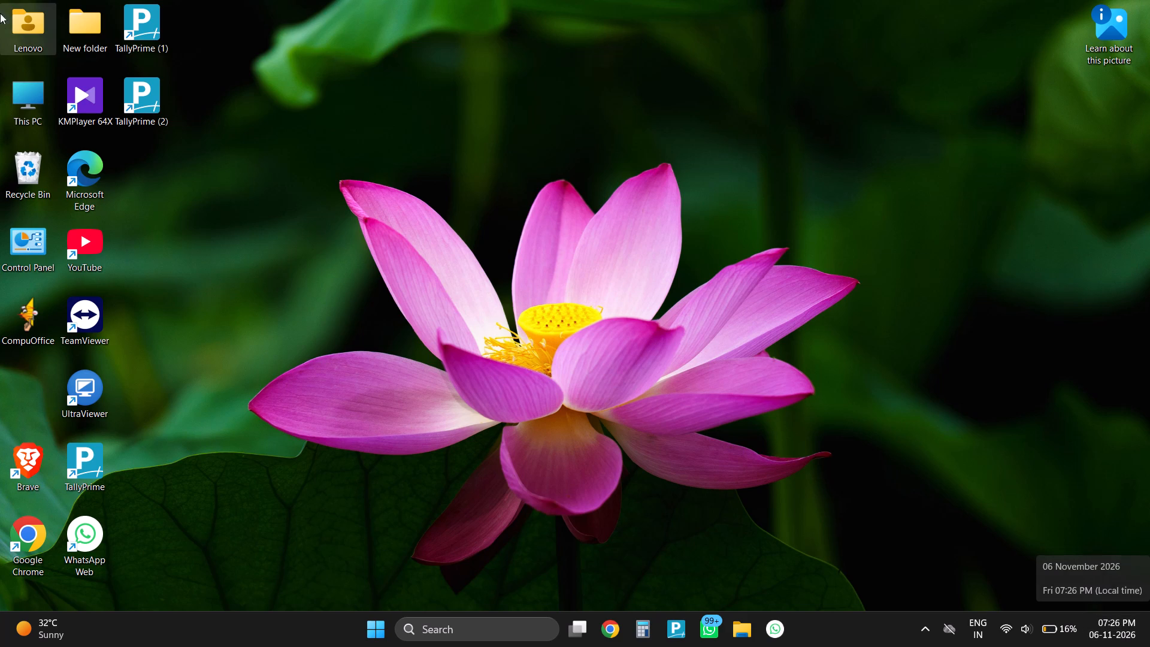